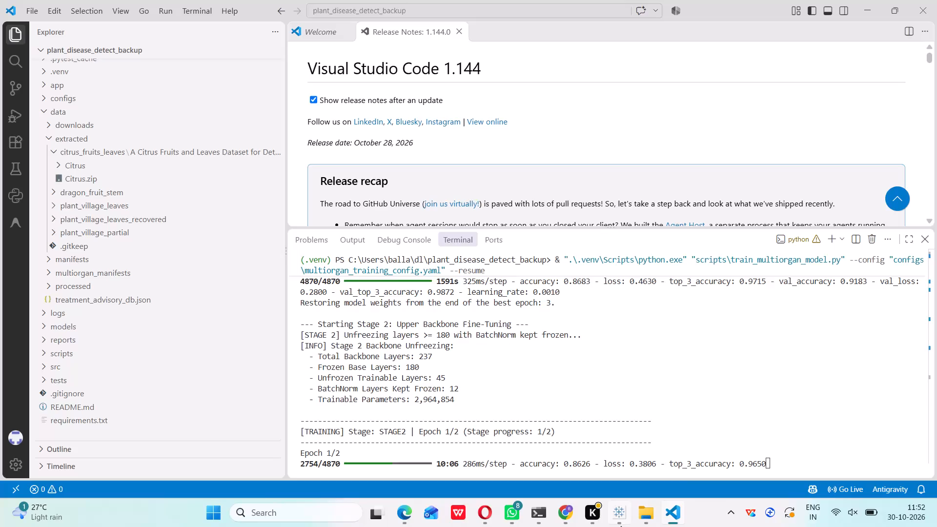
Switch to the Tableau workbook and examine the available data fields and the existing charts on Sheet 1 and Sheet 2.
click(625, 517)
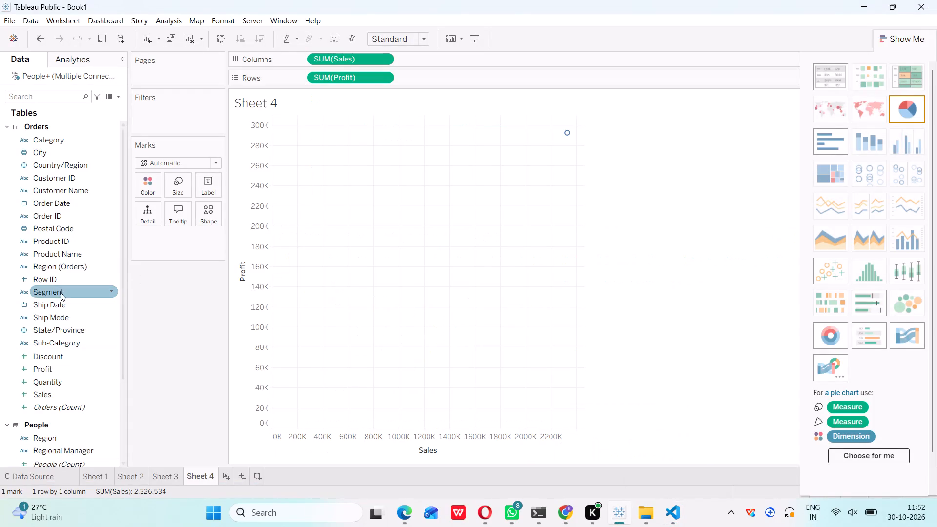
scroll(66, 293, down, 6)
scroll(434, 446, down, 3)
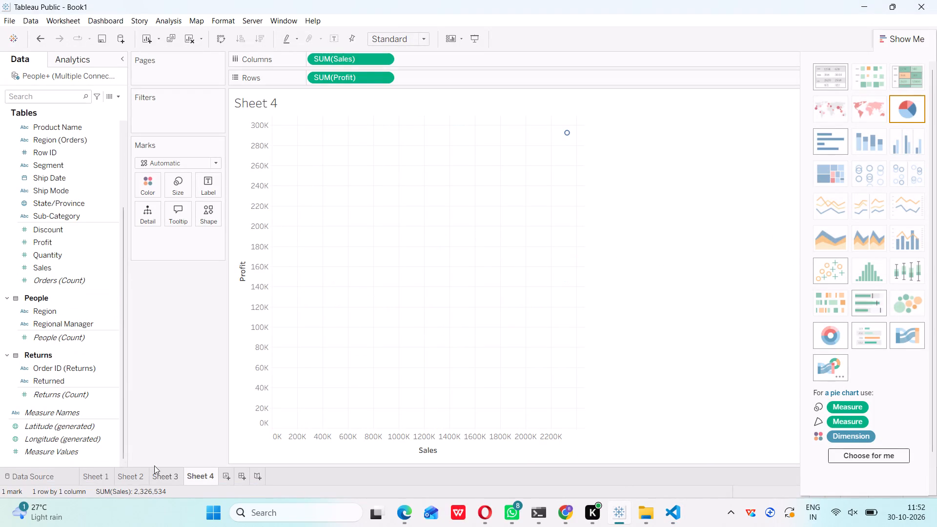
click(85, 483)
click(130, 482)
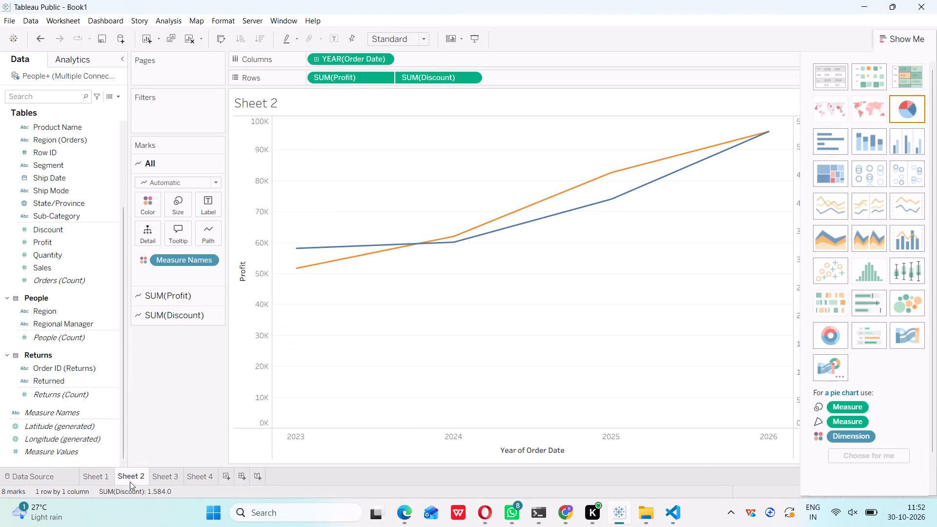
click(96, 477)
scroll(430, 362, up, 4)
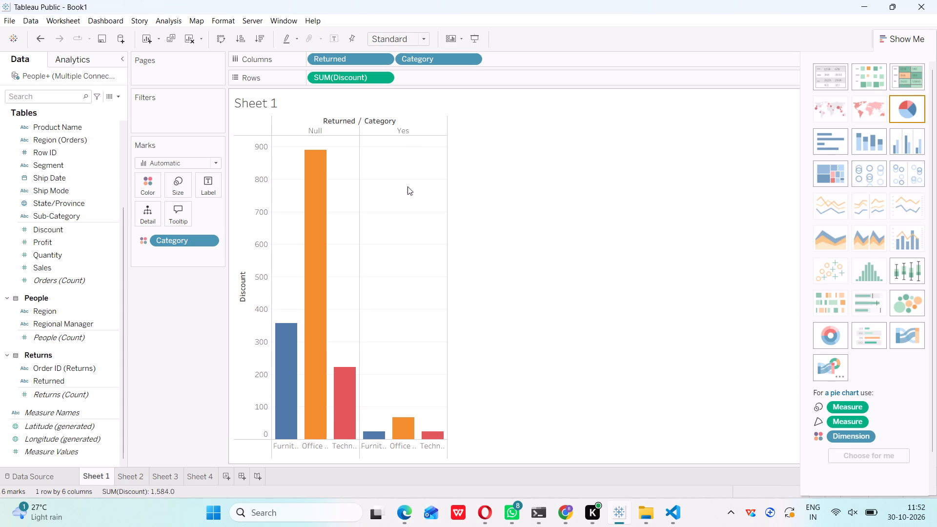
scroll(410, 216, down, 3)
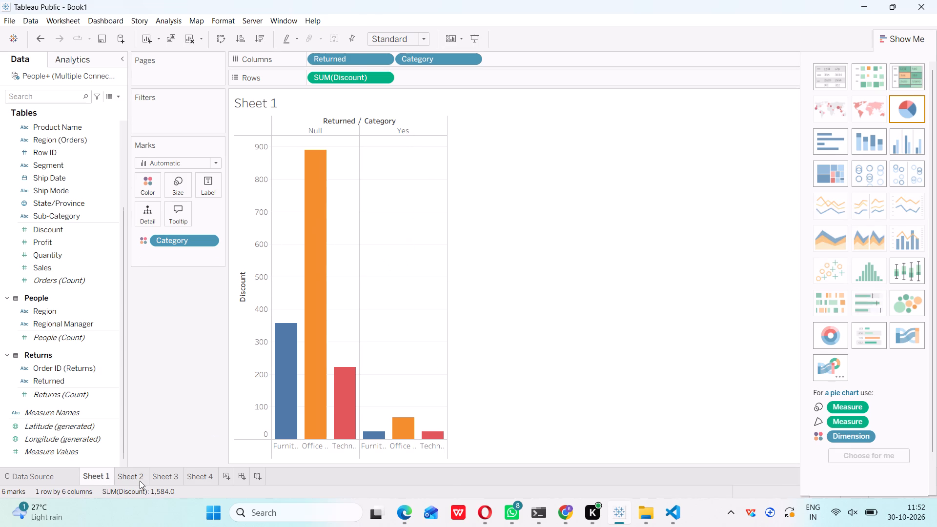
click(138, 481)
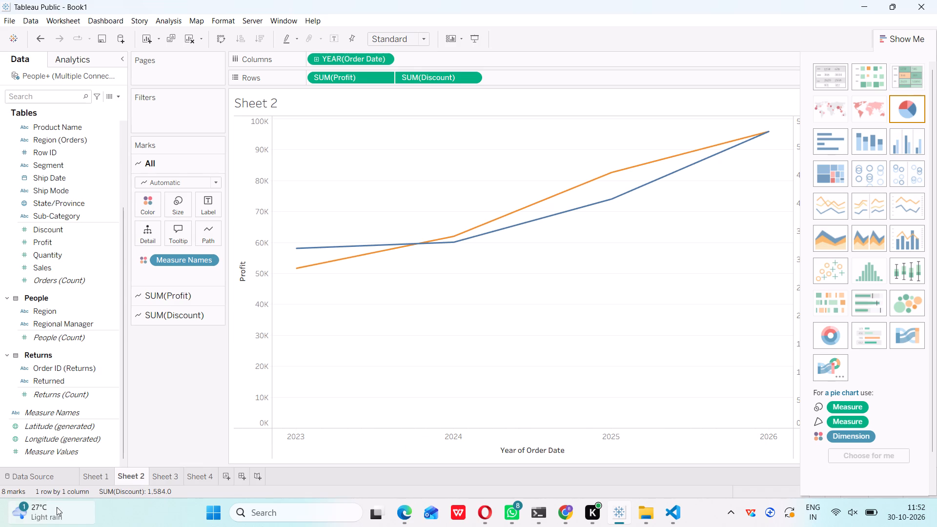
On Sheet 1, replace Discount with Sales on Rows and remove Returned from Columns, leaving Category.
click(100, 473)
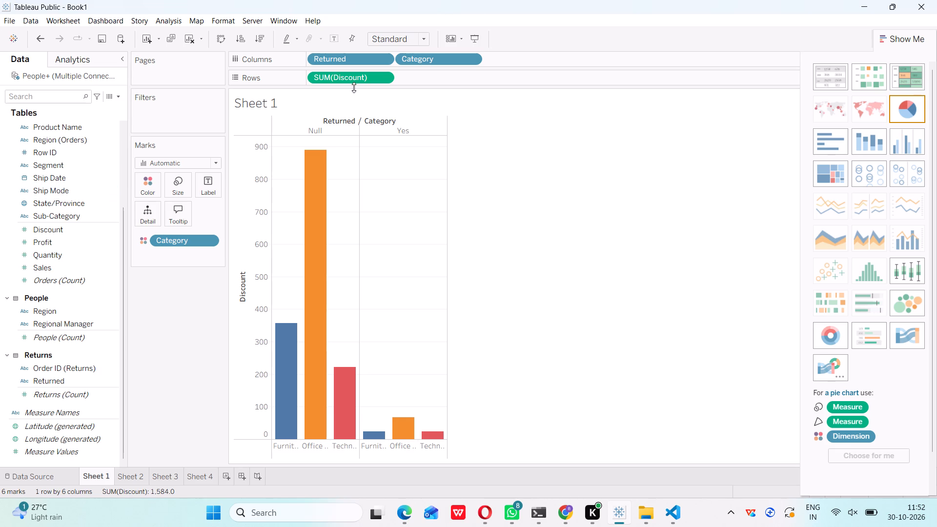
drag(349, 83, 40, 339)
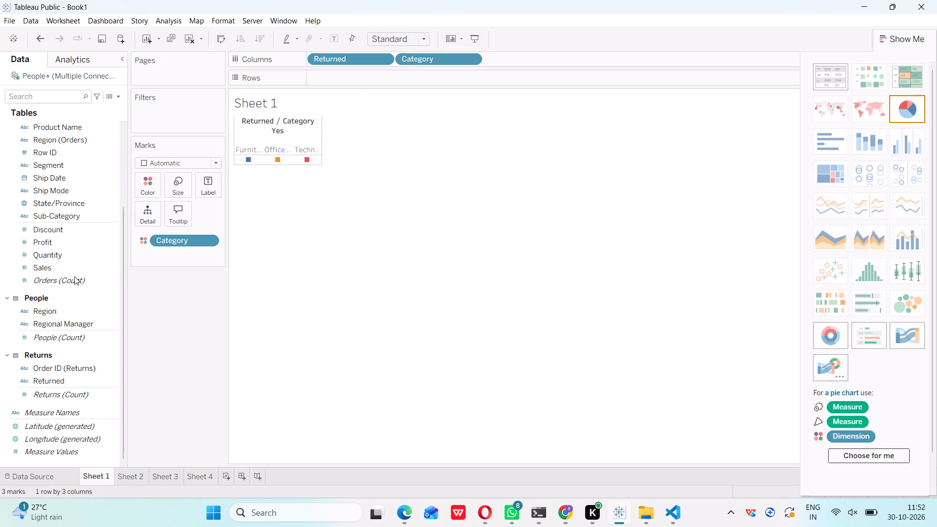
drag(69, 272, 348, 83)
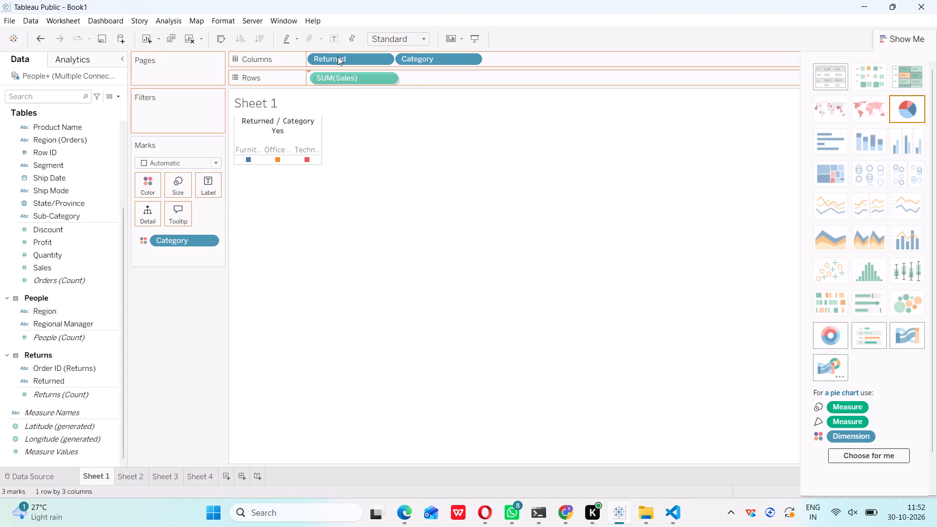
drag(338, 55, 24, 415)
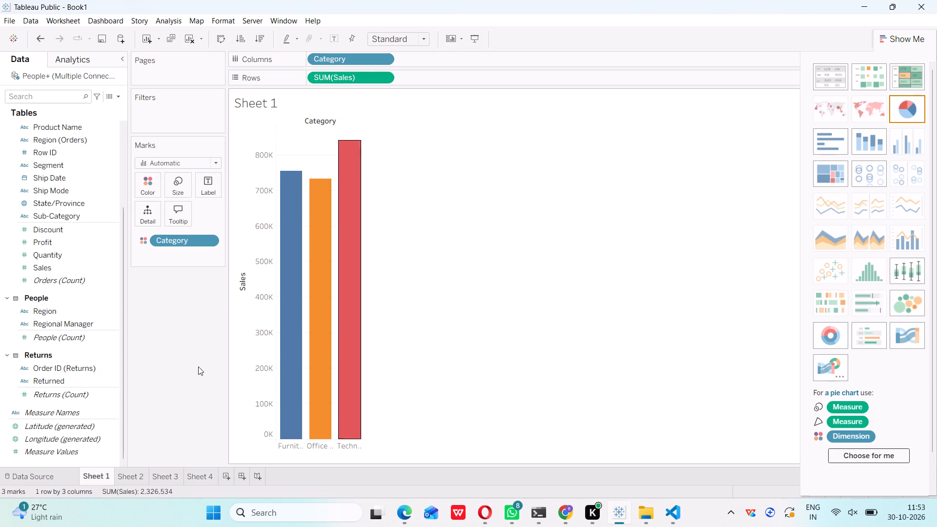
scroll(311, 416, down, 4)
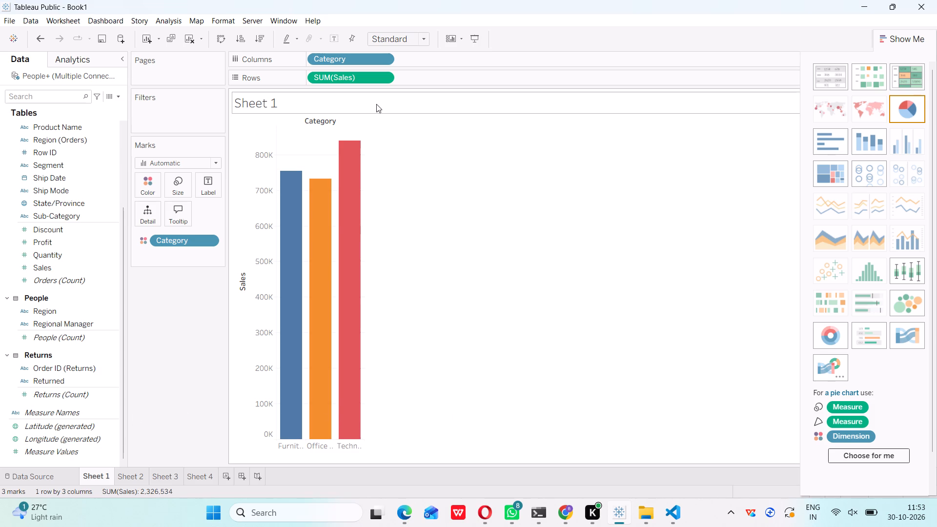
Rename Sheet 1 as bar.
click(124, 466)
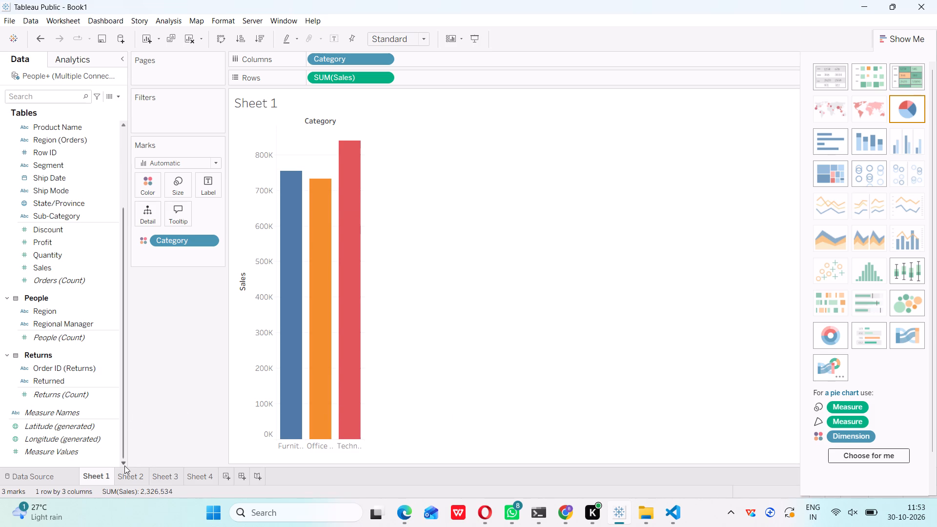
click(123, 475)
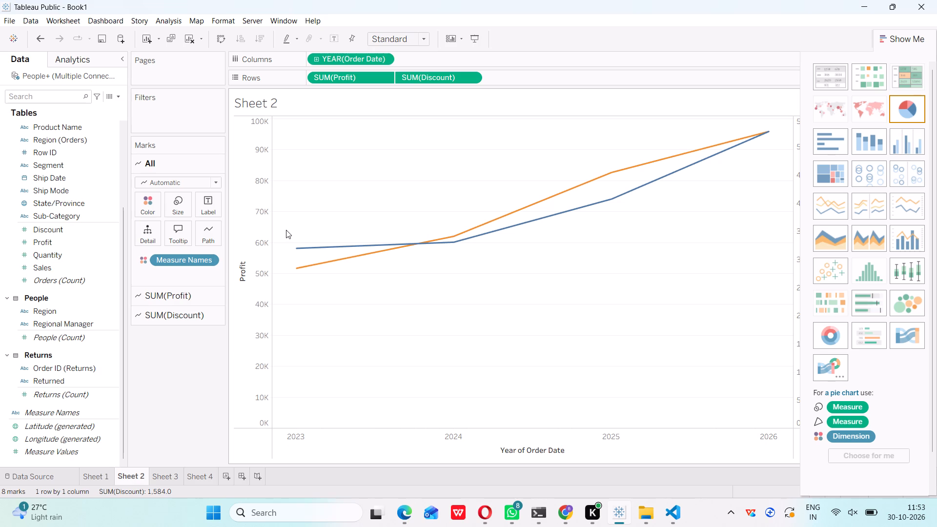
click(93, 477)
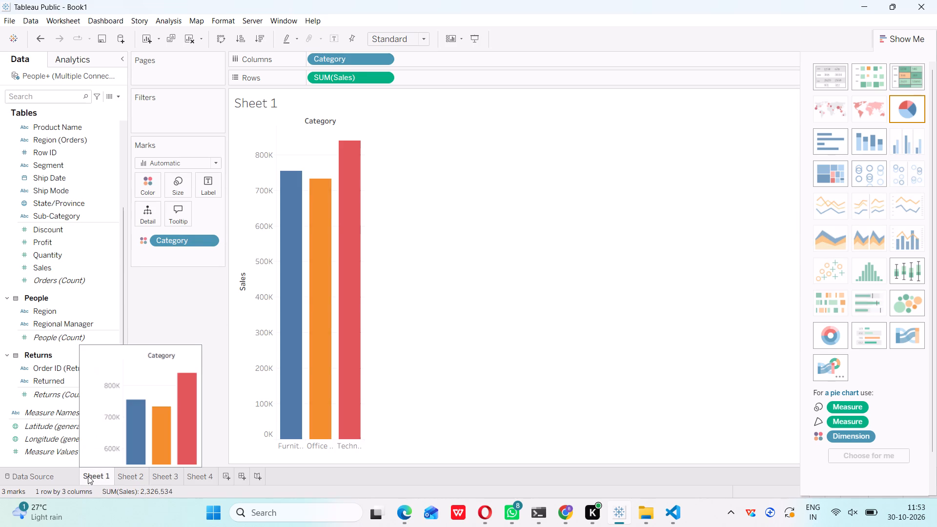
right_click(88, 476)
key(r)
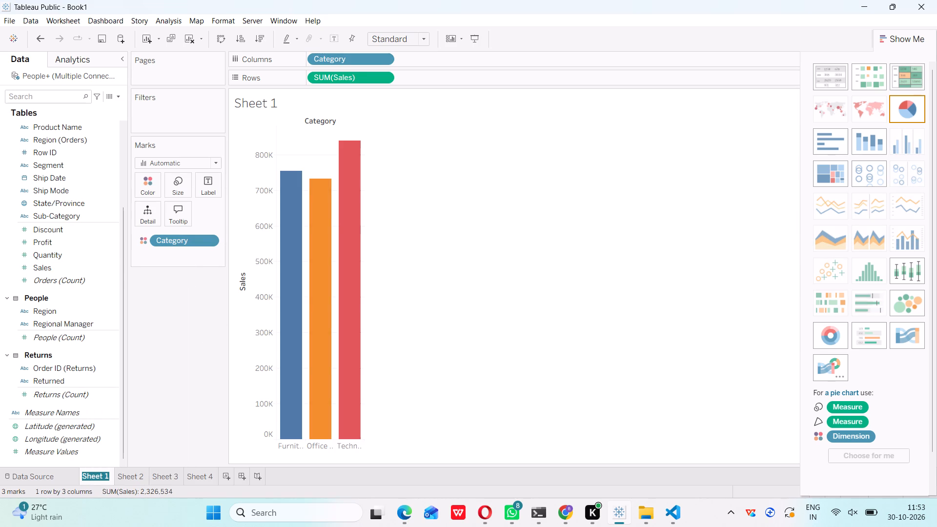
key(BackSpace)
text(bar)
key(Return)
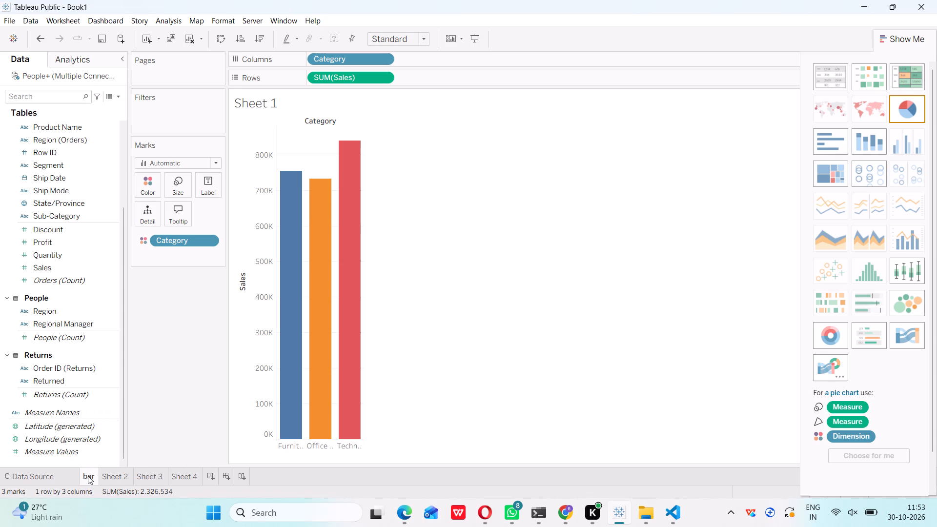
Rename Sheet 2 as line.
click(120, 481)
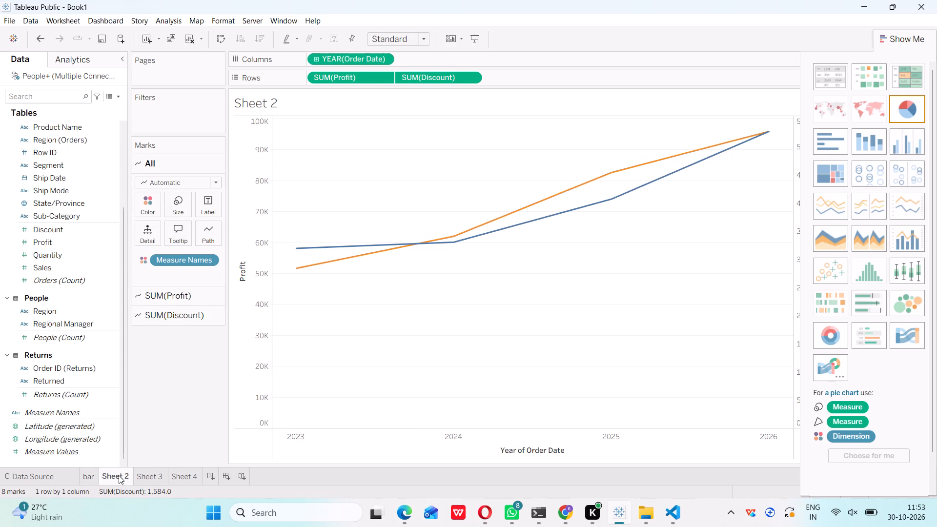
right_click(119, 475)
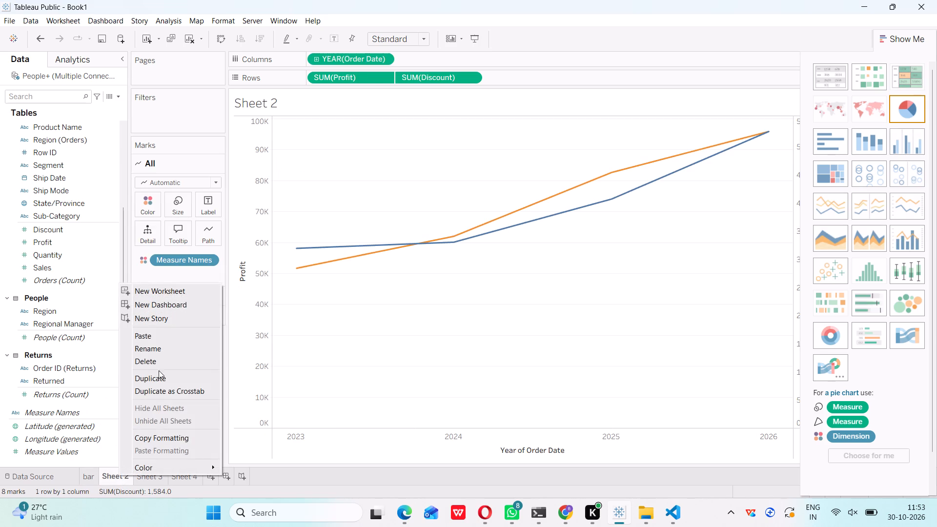
click(162, 344)
key(BackSpace)
text(line)
key(Return)
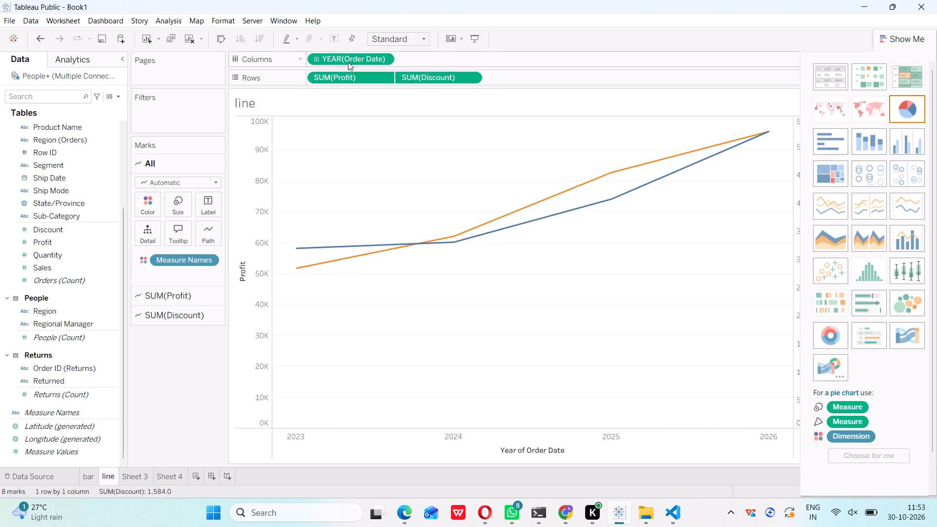
Remove SUM(Discount) from Rows on the line sheet.
click(422, 75)
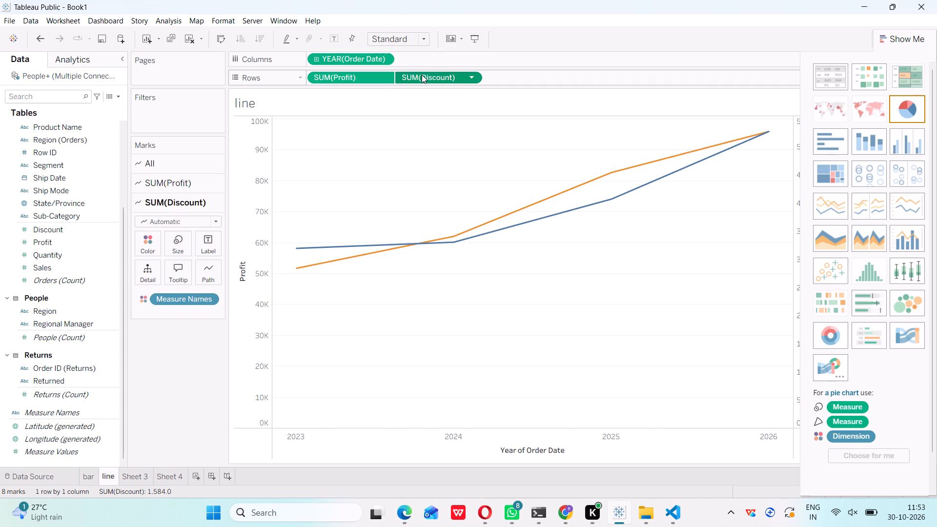
key(Delete)
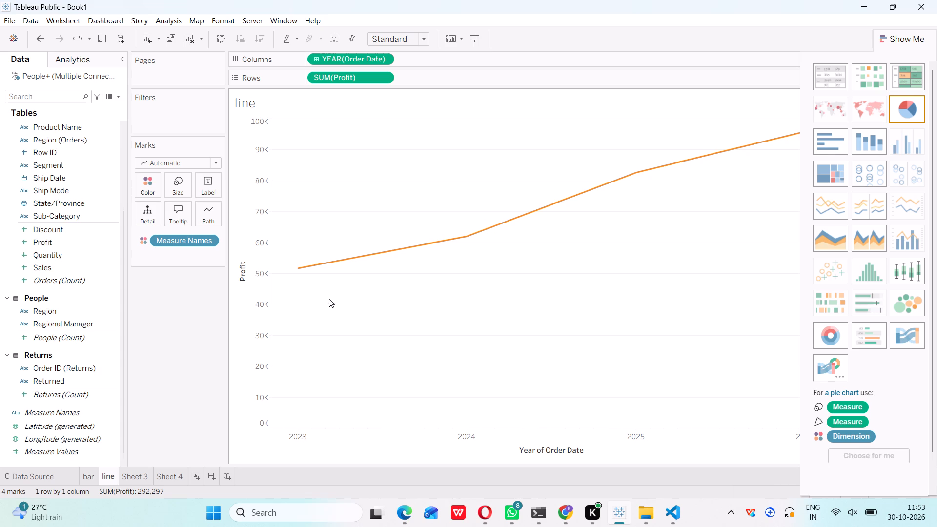
Narrow the line chart so all years from 2023 to 2026 fit in the view.
scroll(338, 296, up, 5)
key(ctrl+Left)
key(ctrl+Left)
key(ctrl+Left)
key(ctrl+Left)
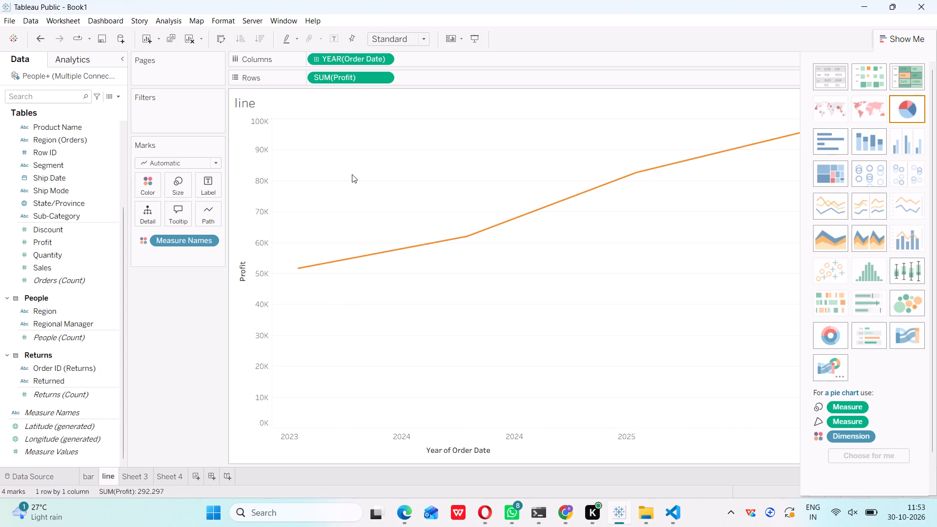
key(ctrl+Left)
key(ctrl+Right)
key(ctrl+Left)
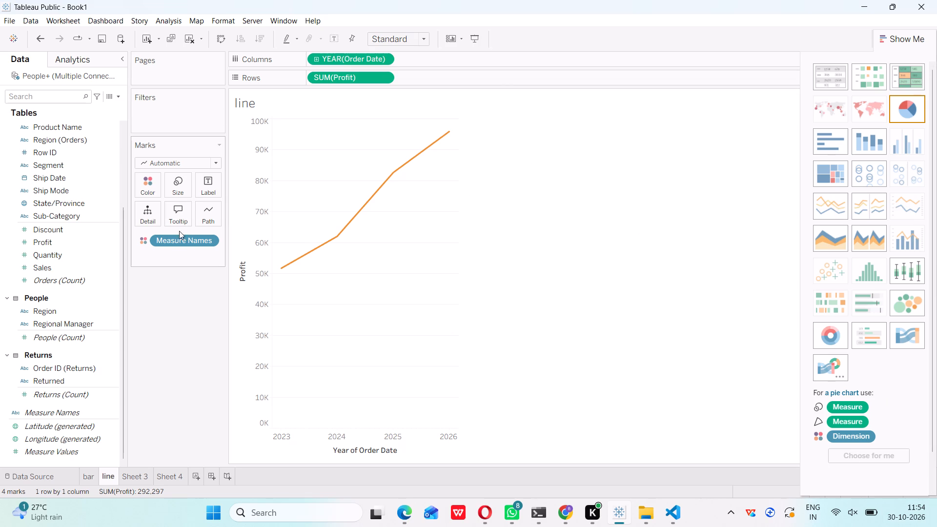
Remove Measure Names from the line chart's colour encoding.
drag(177, 243, 0, 324)
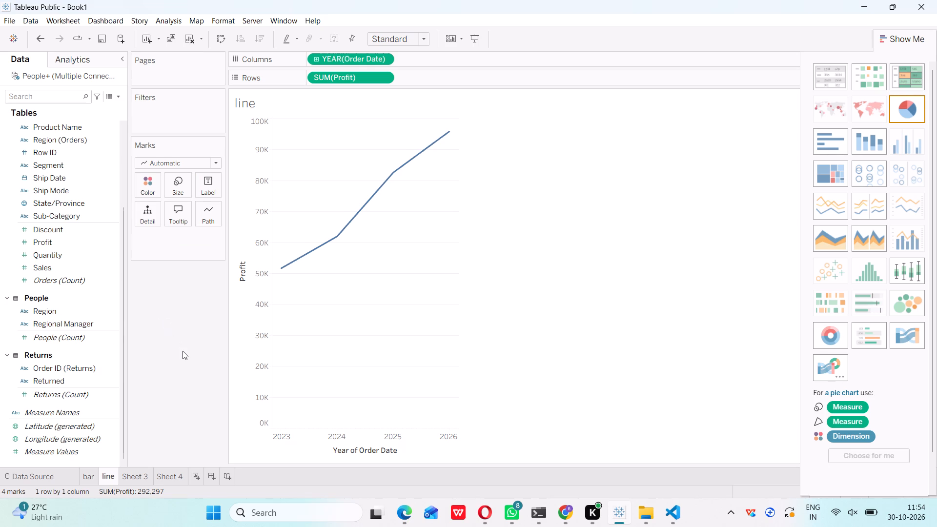
Rename Sheet 3 as pie.
click(133, 476)
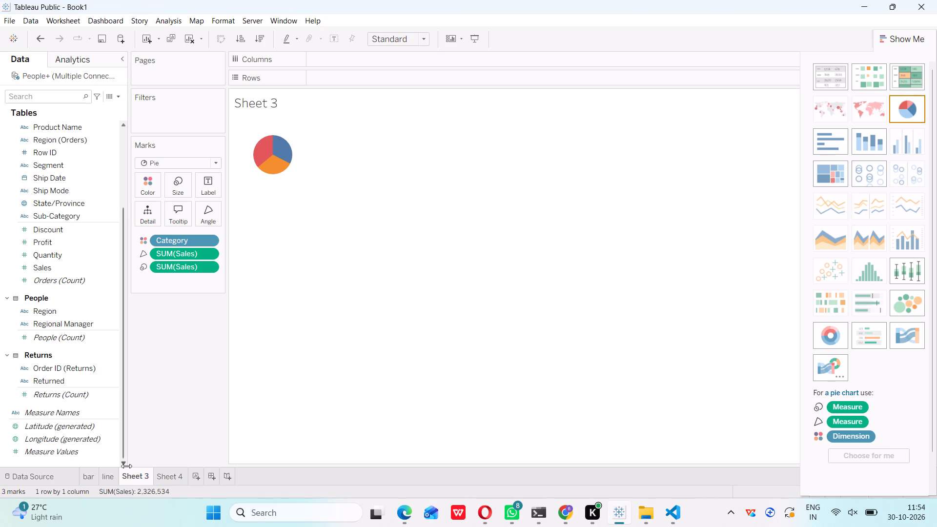
right_click(130, 481)
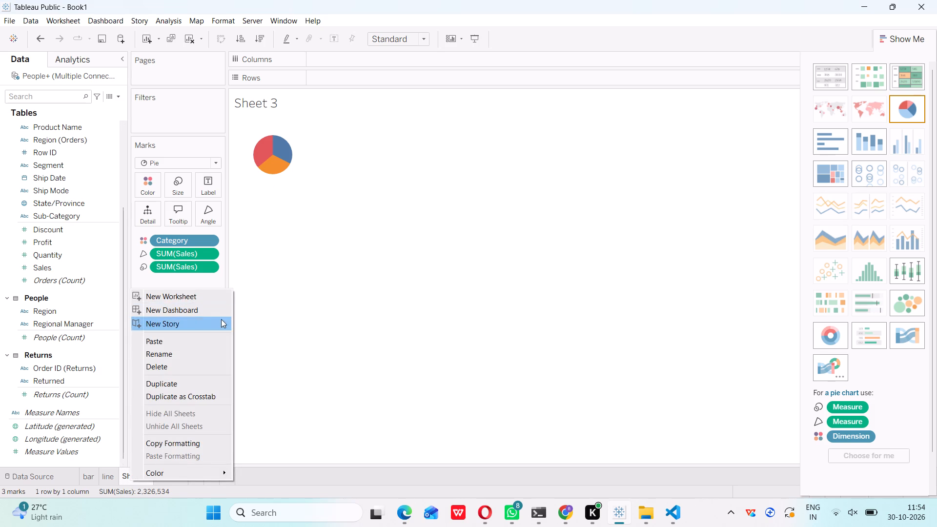
click(196, 355)
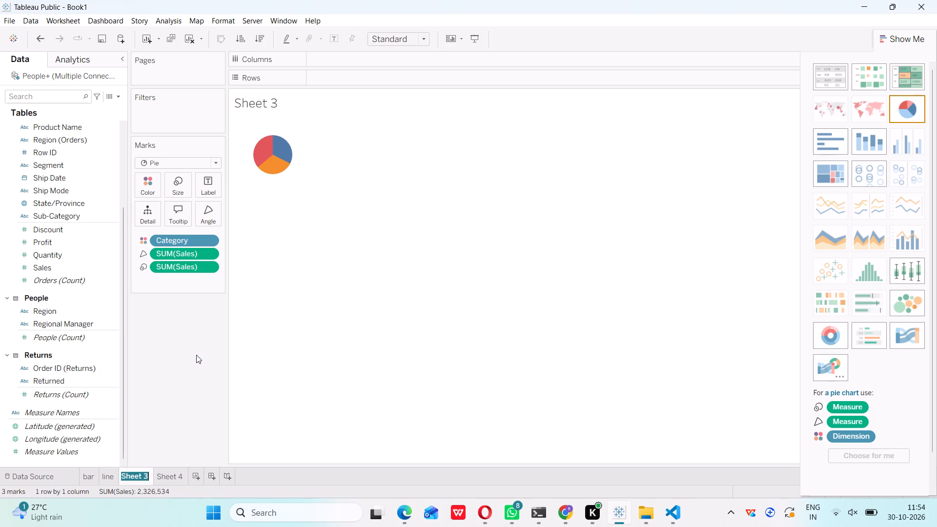
key(BackSpace)
text(pie)
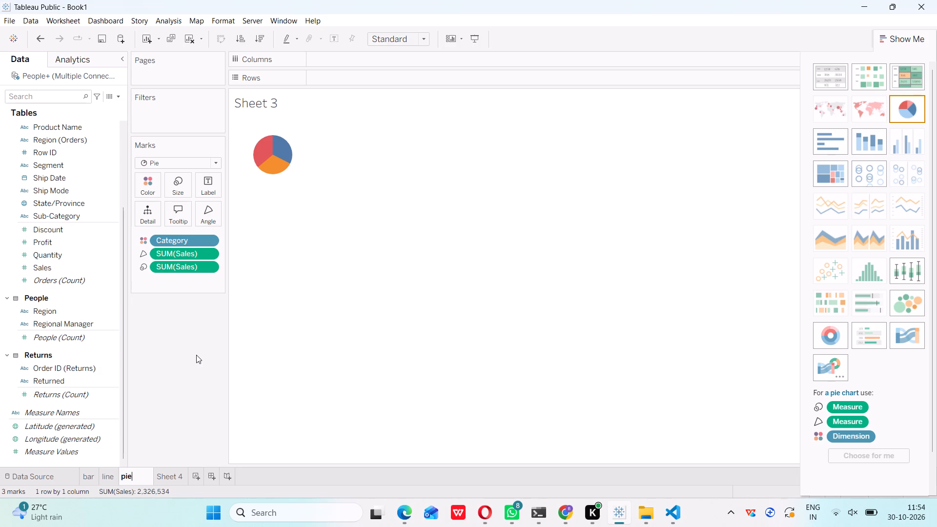
key(Return)
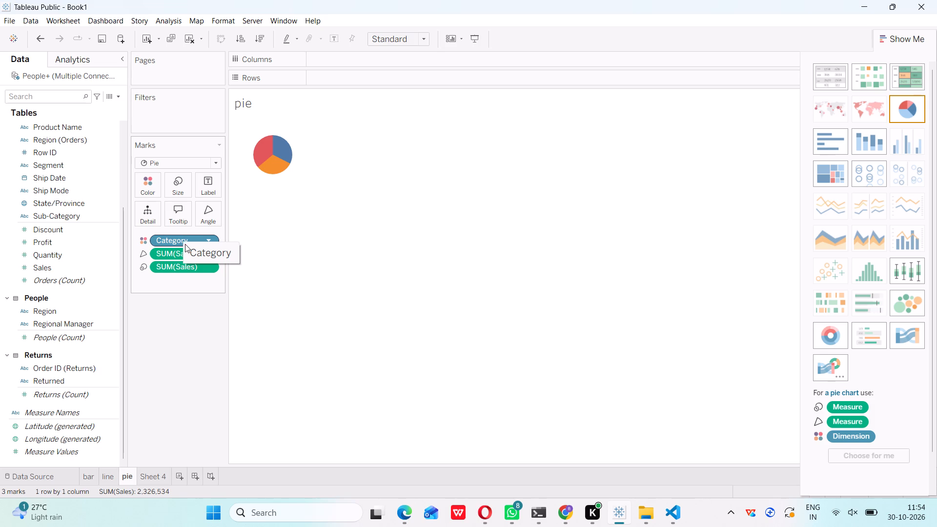
Remove SUM(Sales) from the pie chart's size encoding, keeping it on angle.
right_click(170, 271)
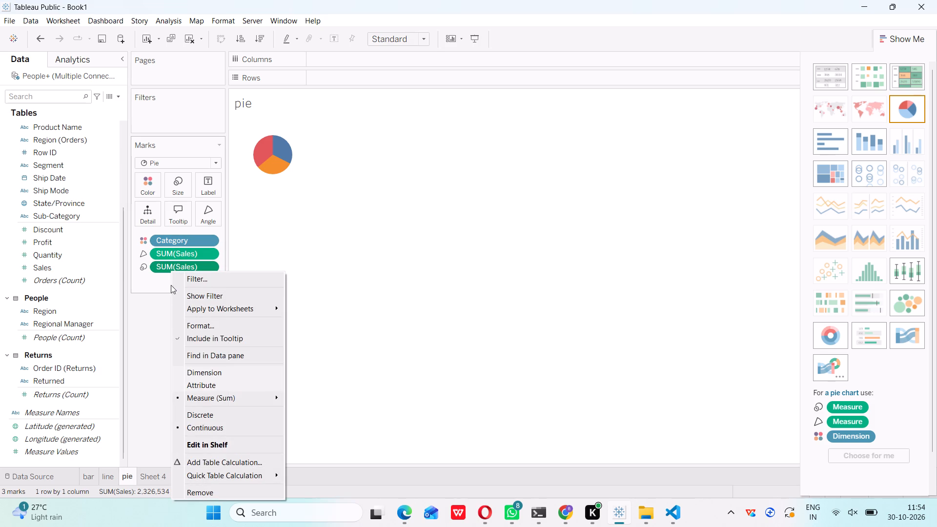
scroll(250, 348, down, 4)
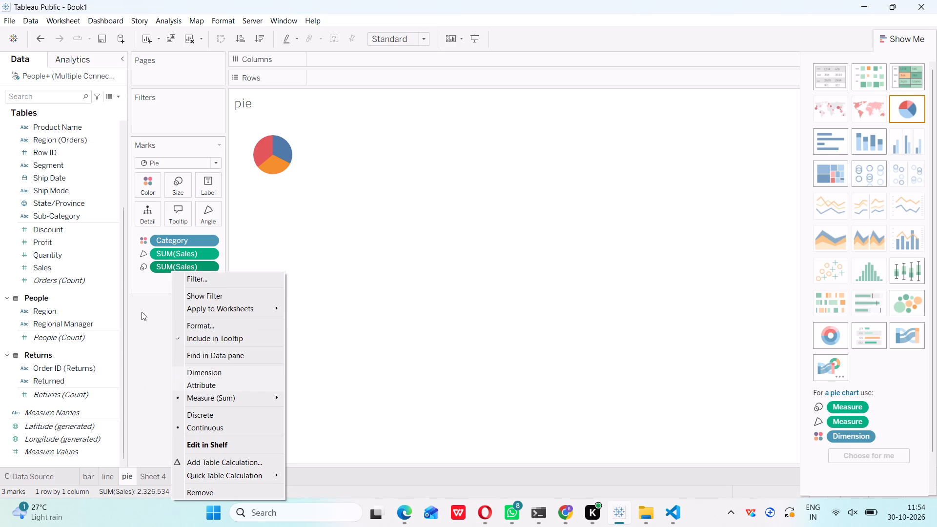
click(142, 312)
right_click(192, 268)
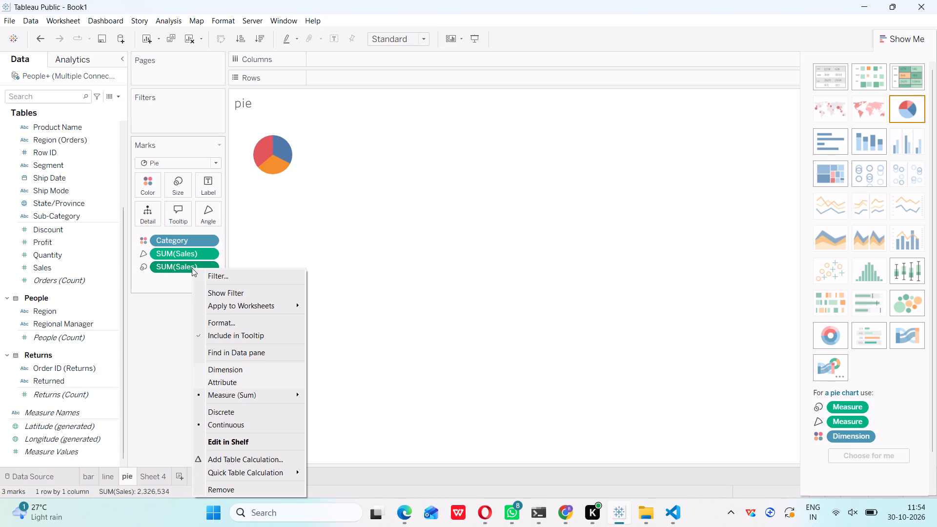
scroll(219, 427, down, 5)
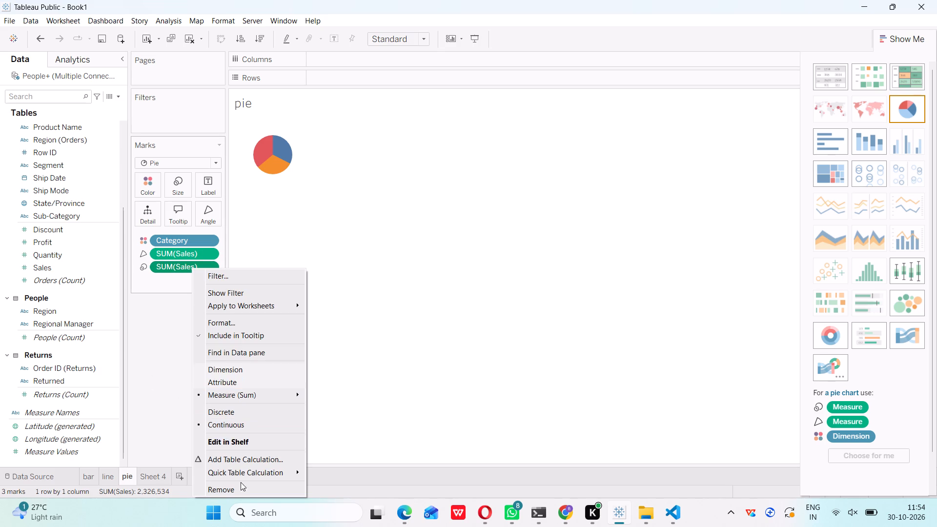
click(241, 486)
click(231, 345)
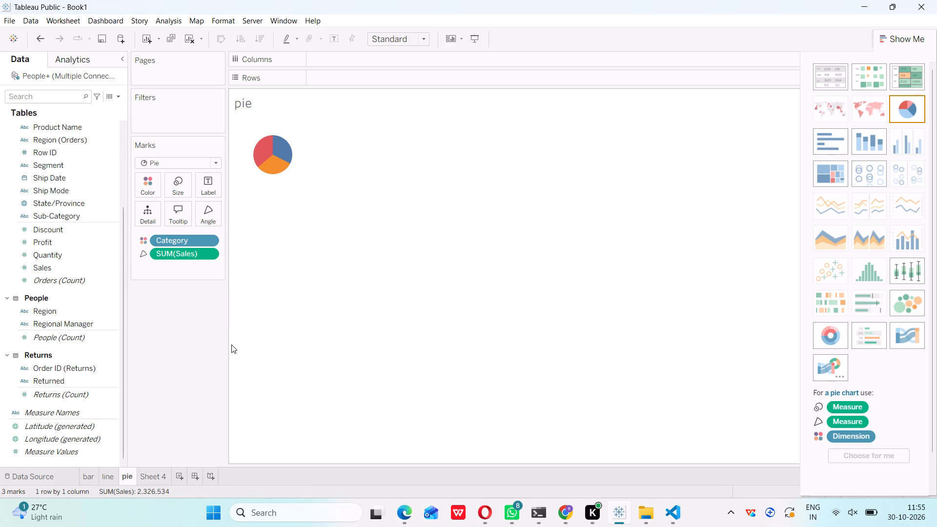
Rename Sheet 4 as scatter.
click(144, 477)
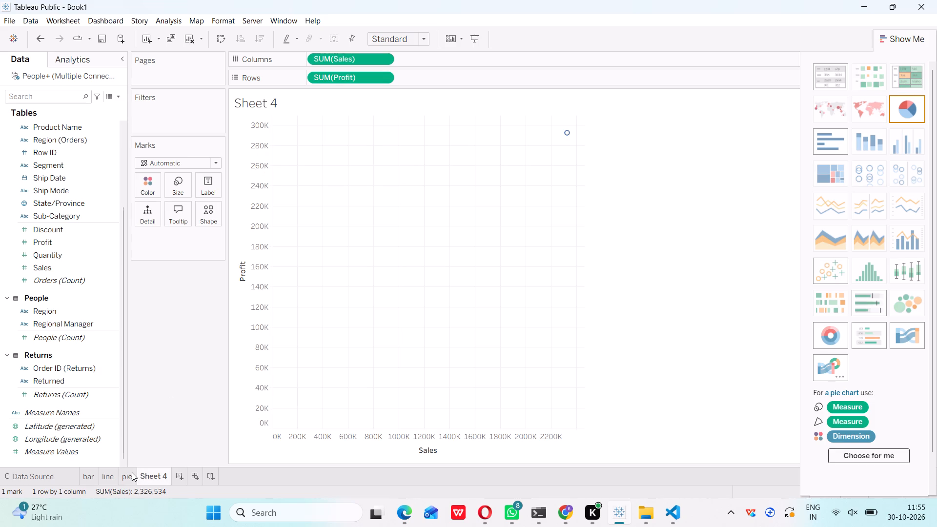
right_click(143, 478)
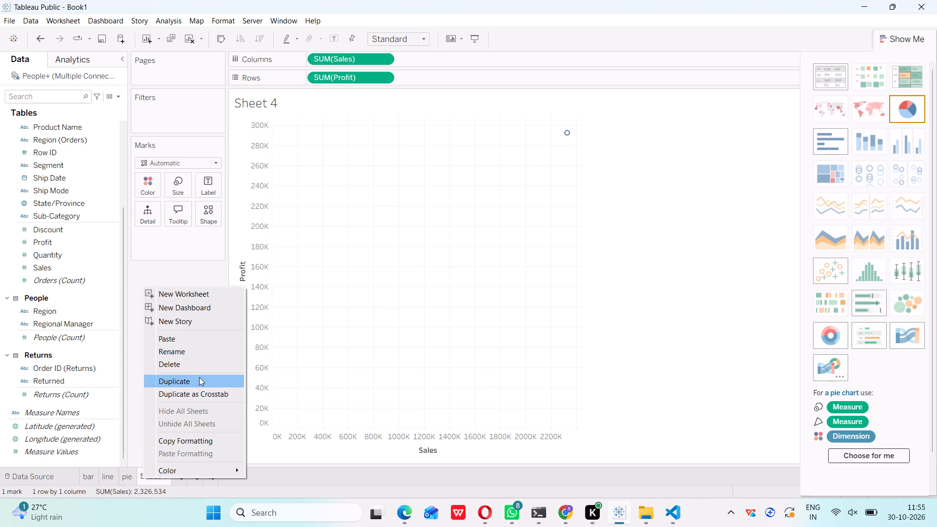
click(205, 353)
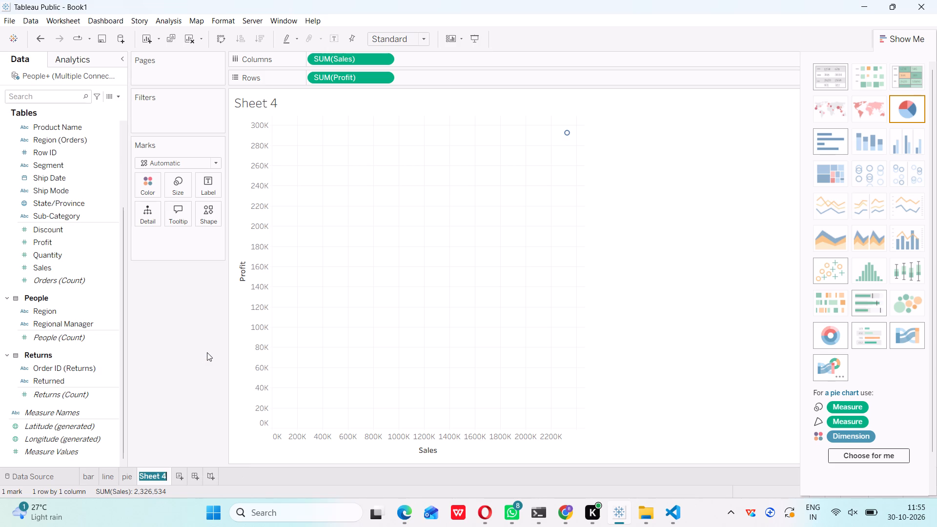
key(BackSpace)
text(scatter)
key(Return)
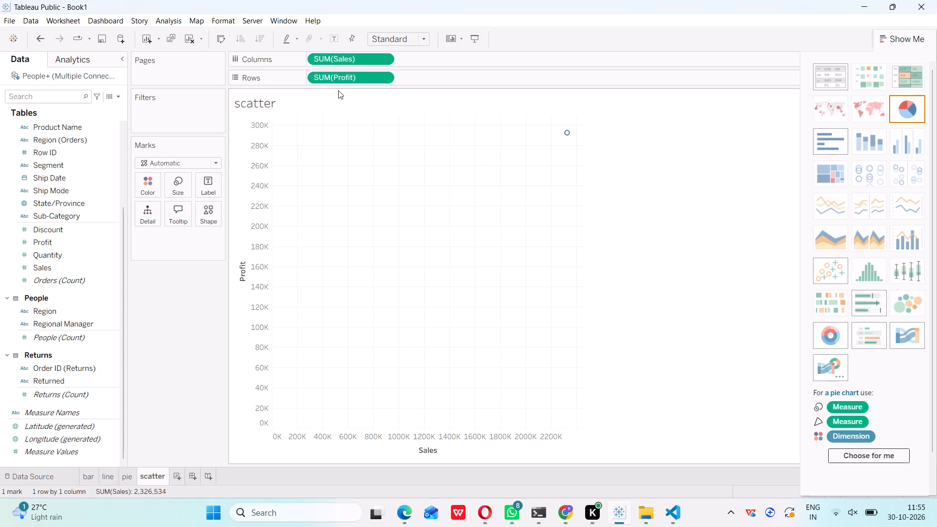
Apply the single scatter plot chart type to the Sales and Profit view on the scatter sheet.
scroll(431, 204, down, 2)
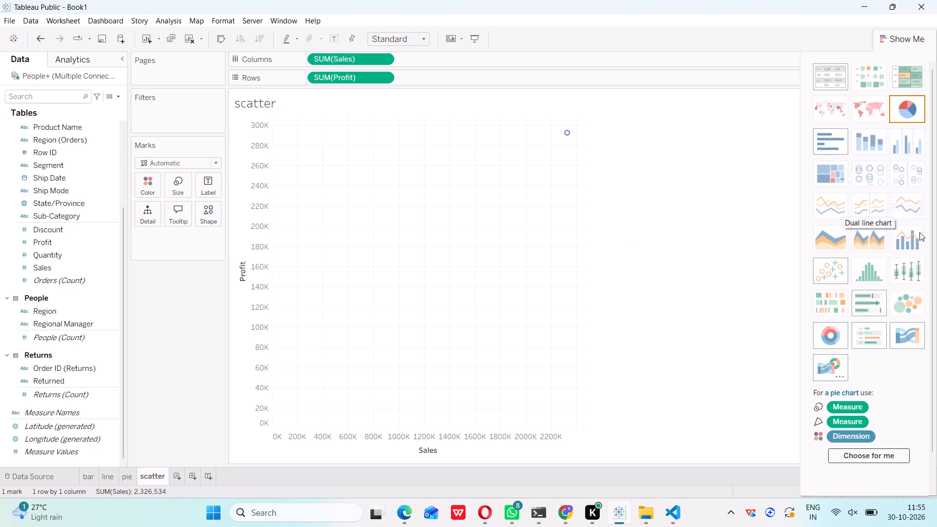
scroll(915, 305, up, 3)
scroll(907, 263, up, 4)
scroll(904, 192, down, 3)
click(831, 271)
double_click(831, 270)
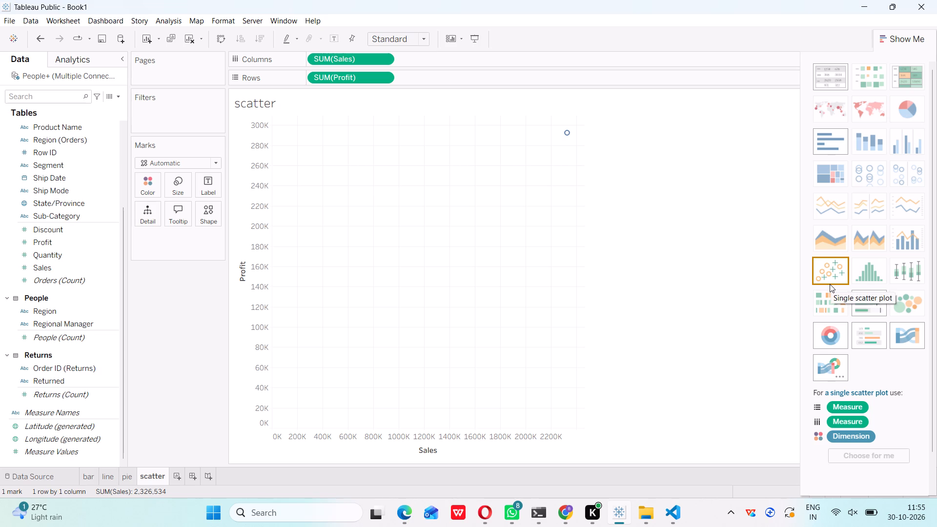
click(830, 284)
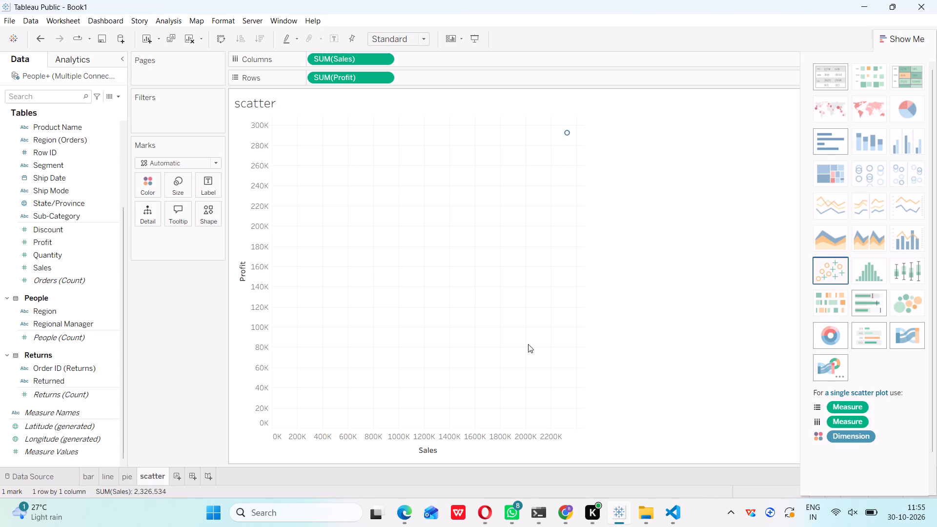
Add the Category field as detail to the scatter plot's marks.
scroll(592, 186, up, 3)
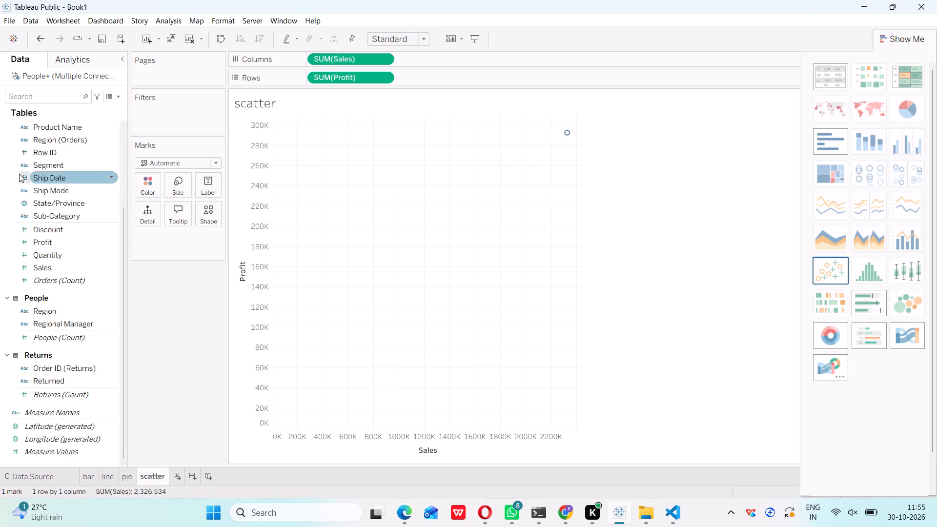
scroll(19, 174, up, 8)
drag(52, 140, 162, 234)
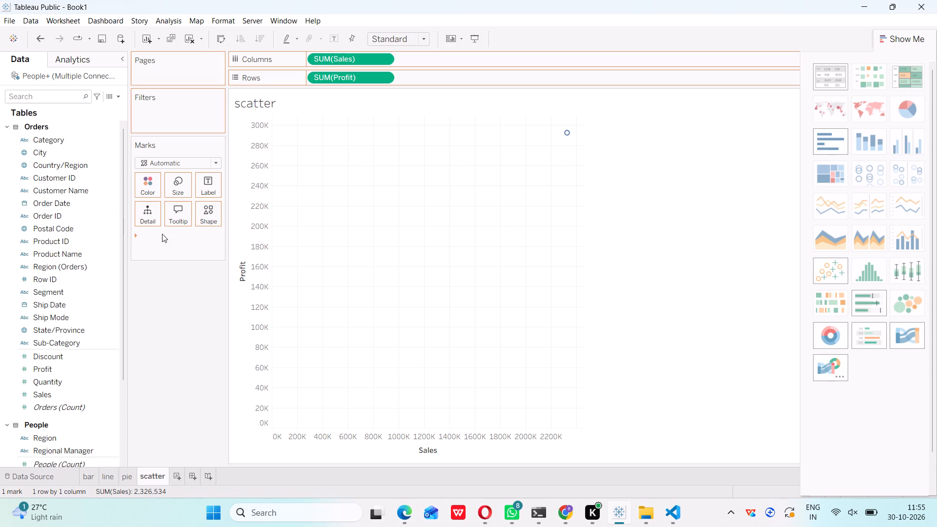
Add a trend line from the analytics options to the Sales versus Profit scatter plot.
click(73, 55)
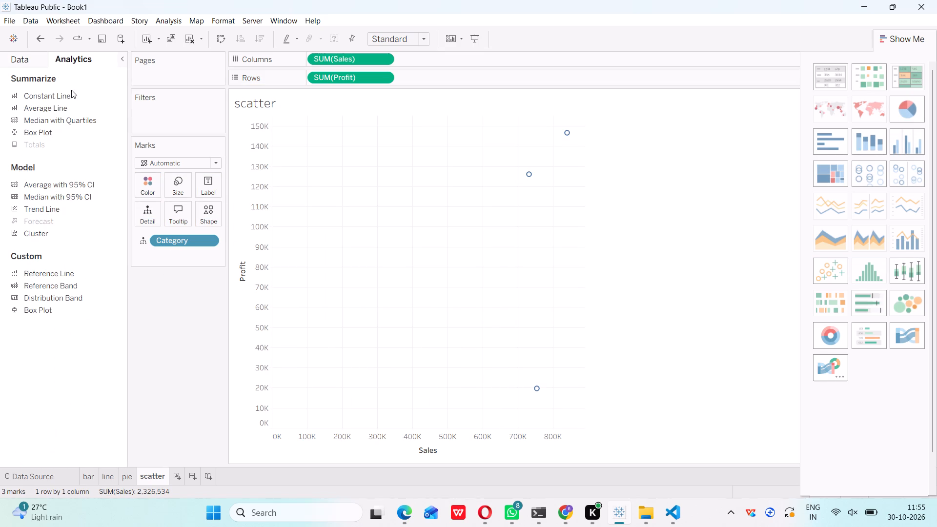
drag(43, 209, 386, 227)
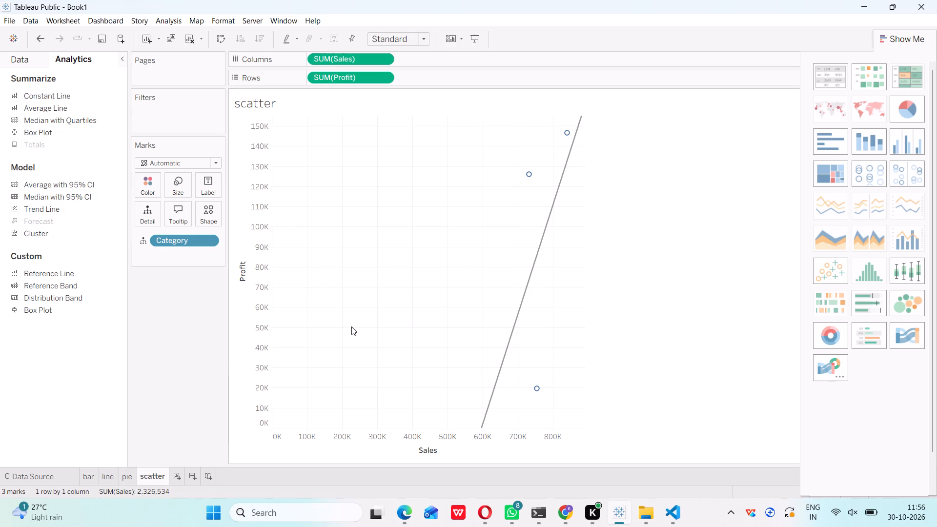
scroll(351, 324, down, 8)
scroll(198, 454, down, 1)
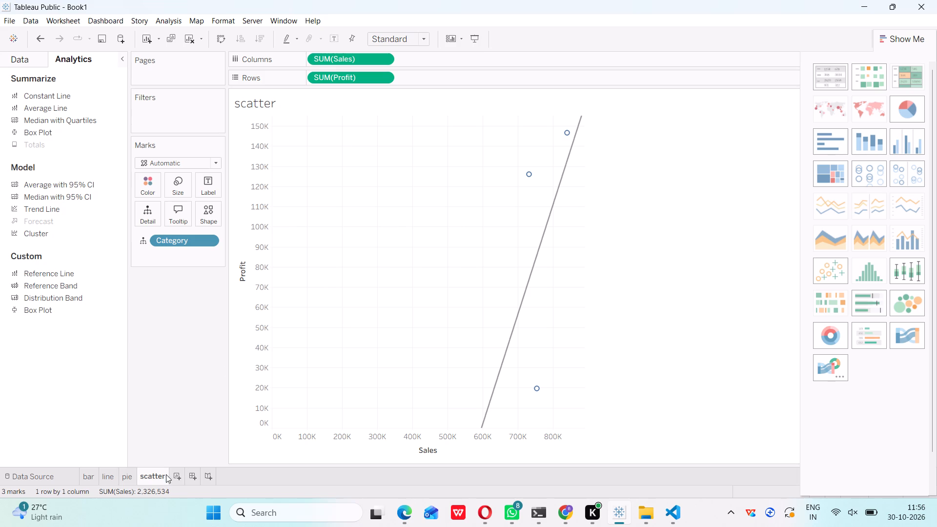
Create a new worksheet after the scatter sheet and name it maps.
click(175, 472)
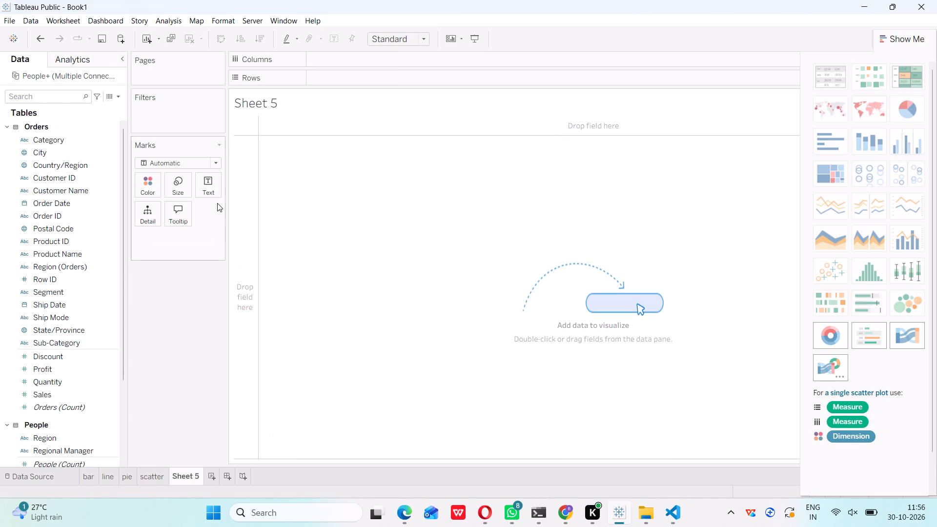
right_click(185, 473)
right_click(181, 478)
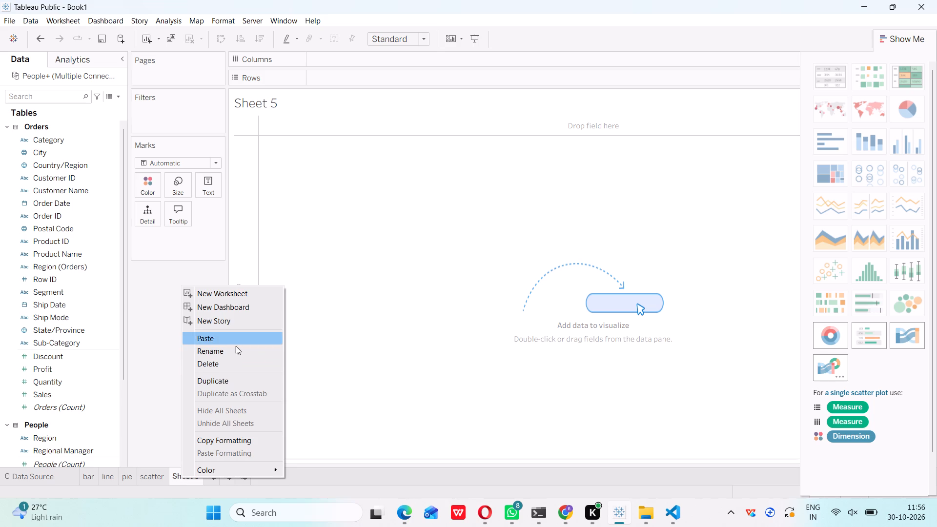
click(239, 353)
key(BackSpace)
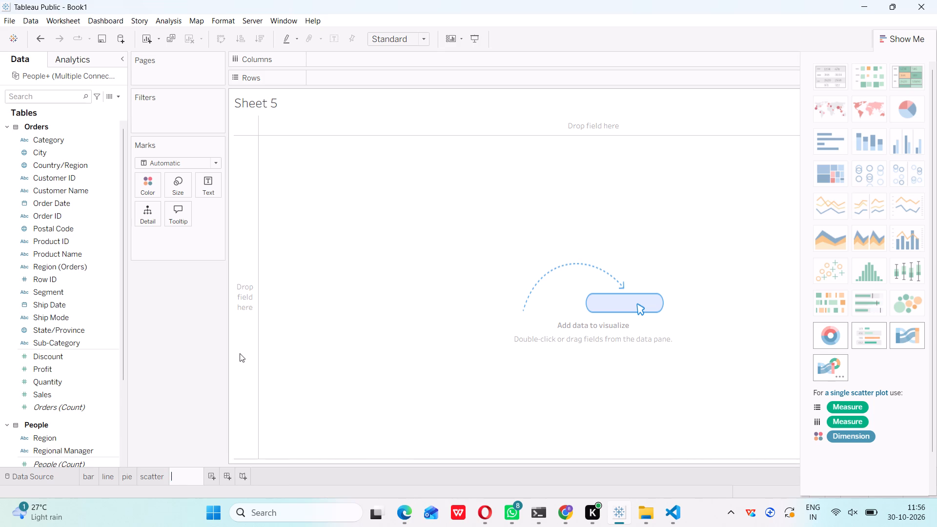
text(maps)
key(Return)
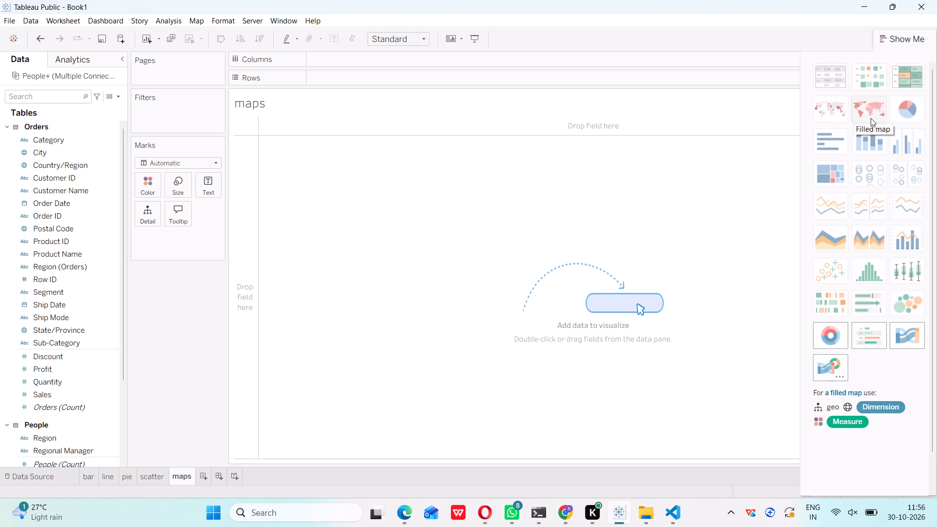
Create a symbol map on the maps sheet with automatically chosen fields.
scroll(871, 118, up, 5)
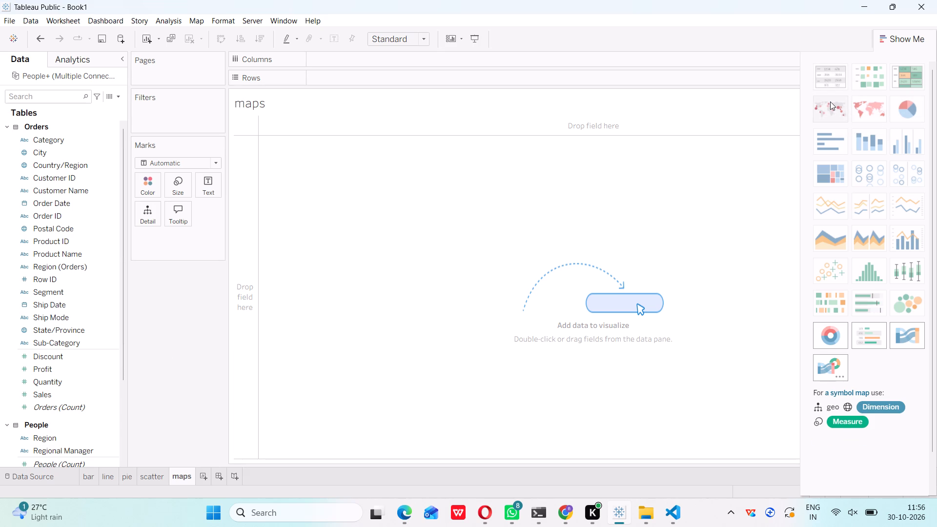
click(830, 101)
click(865, 444)
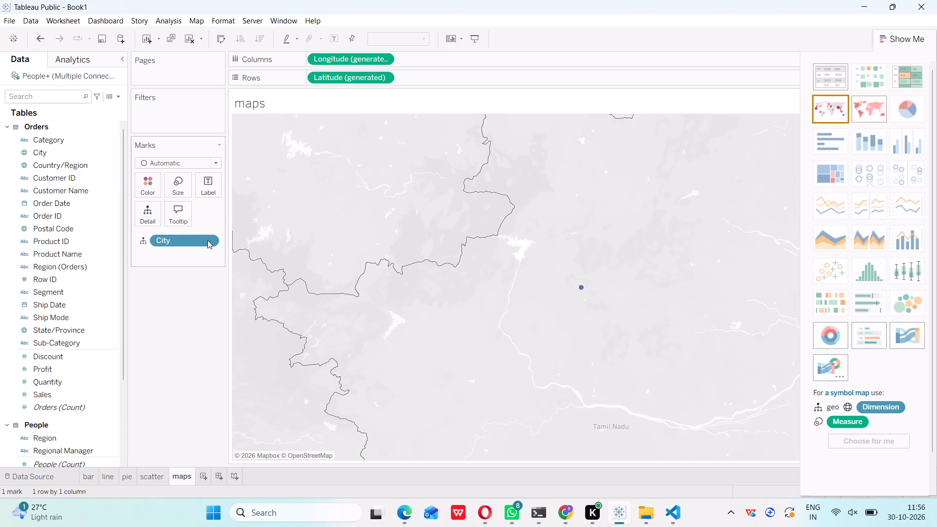
Replace City with Country/Region and State/Province as the detail fields of the symbol map.
drag(194, 244, 76, 308)
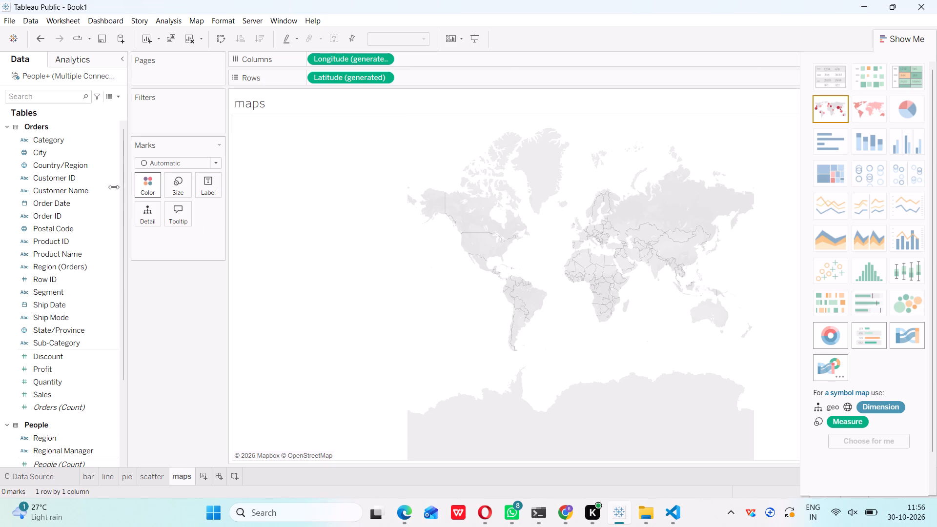
drag(88, 165, 171, 240)
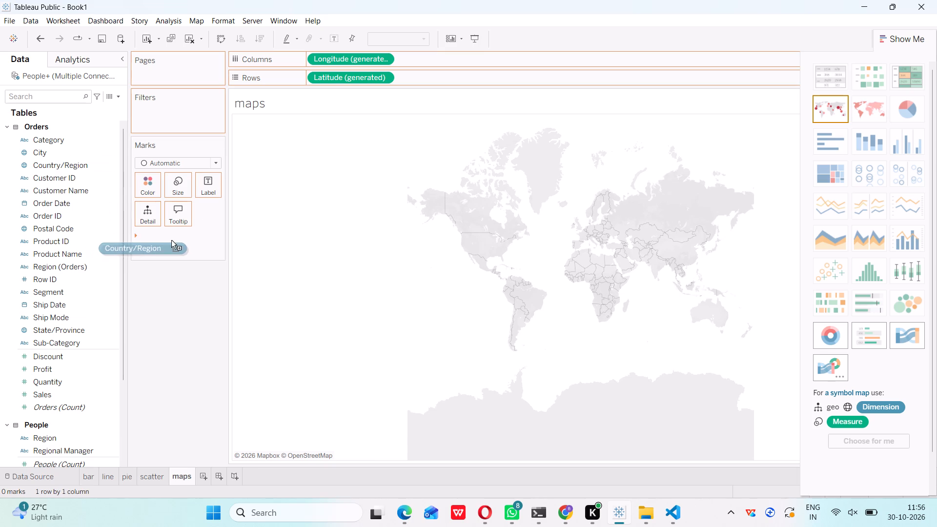
drag(171, 240, 182, 236)
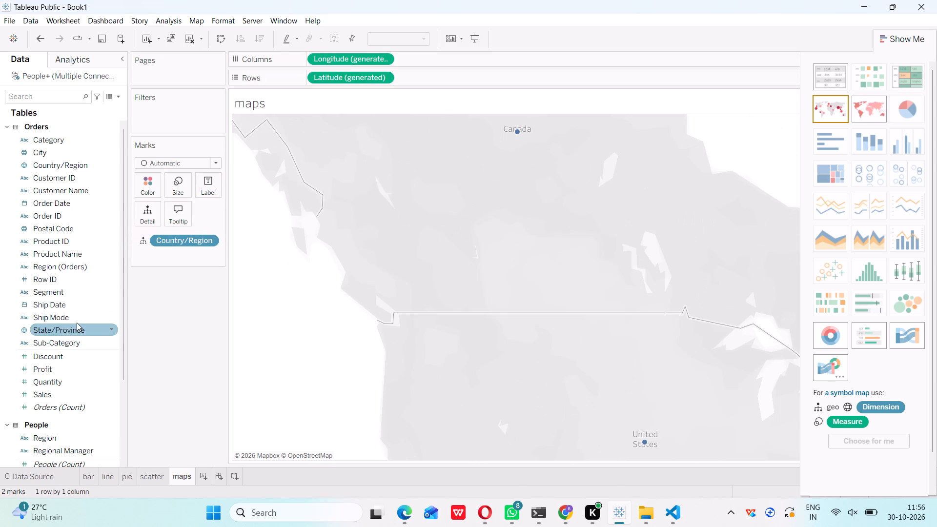
drag(75, 334, 183, 264)
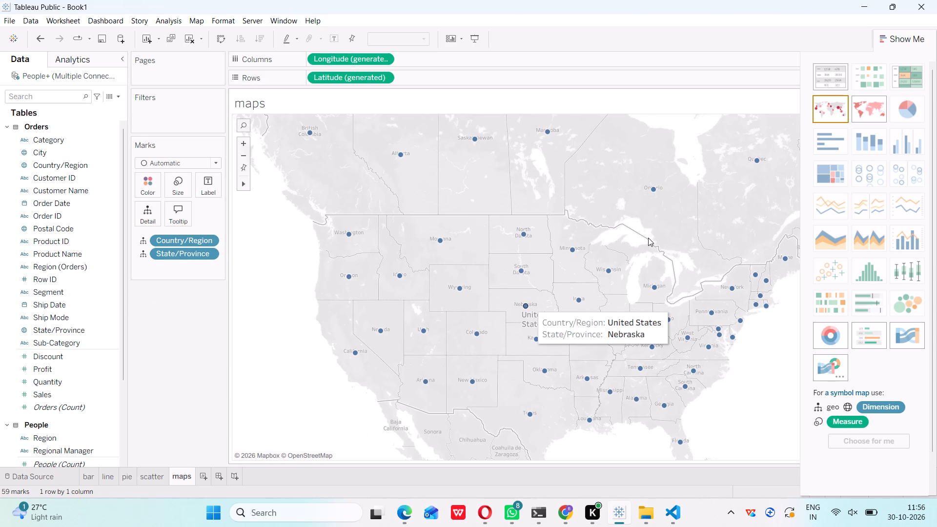
Compare the filled and symbol map types, and leave the maps sheet as a filled map.
click(864, 110)
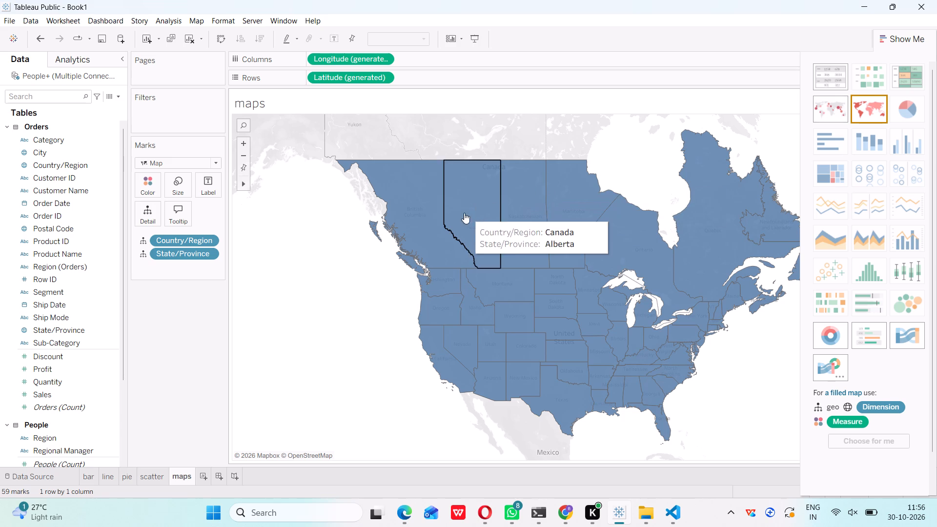
click(841, 108)
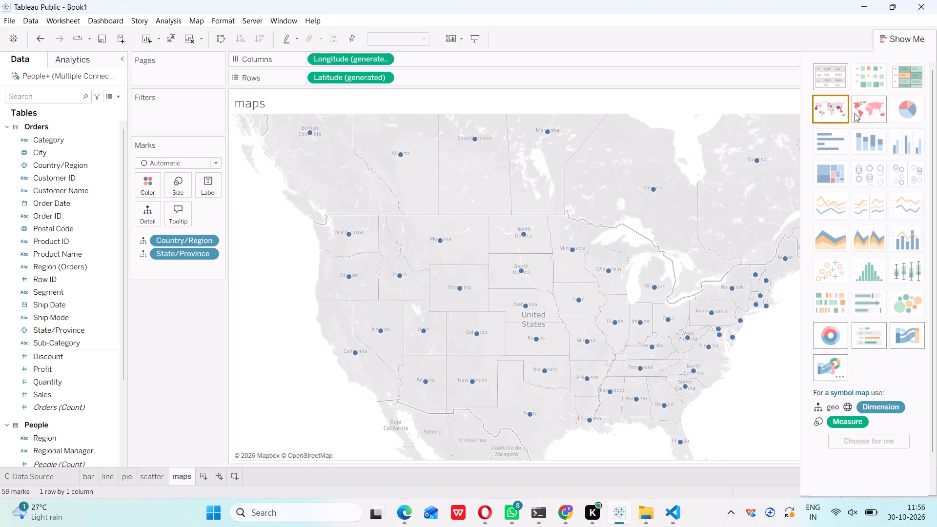
click(860, 117)
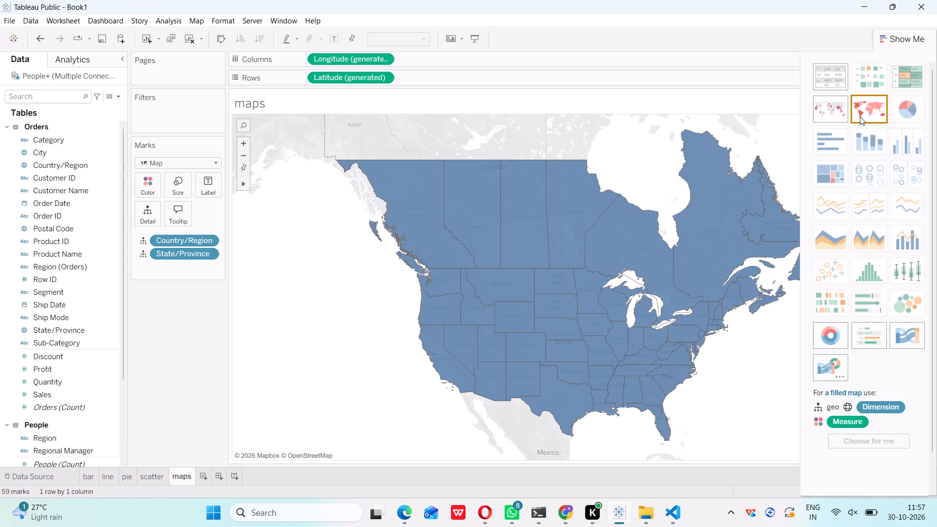
click(860, 117)
double_click(860, 117)
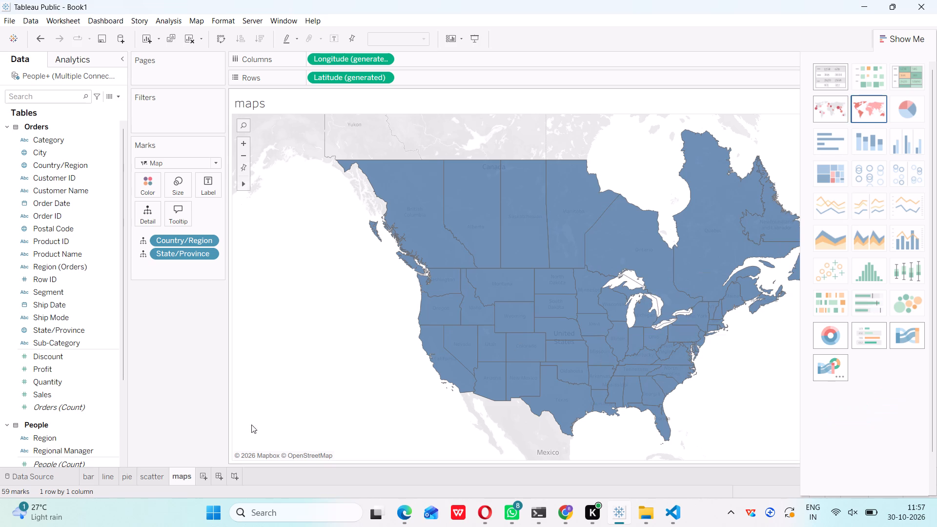
Add a new worksheet after the maps sheet.
click(204, 471)
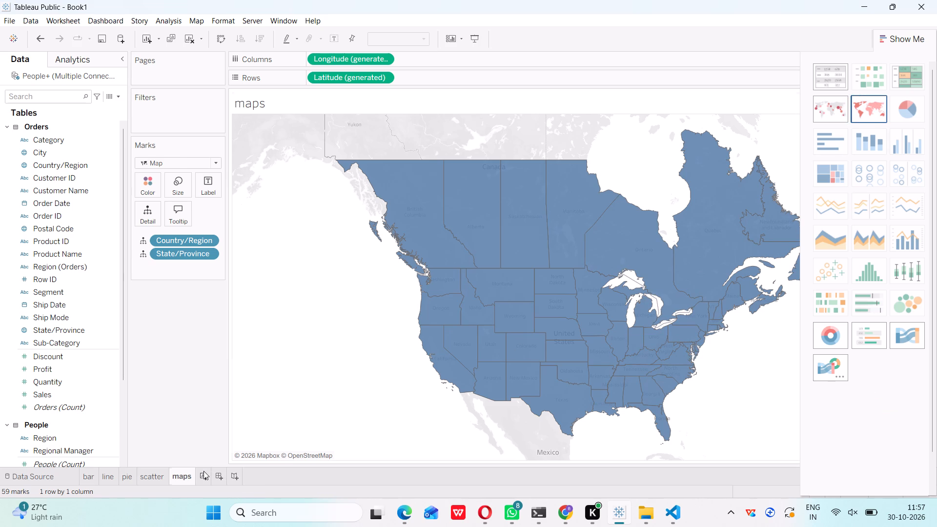
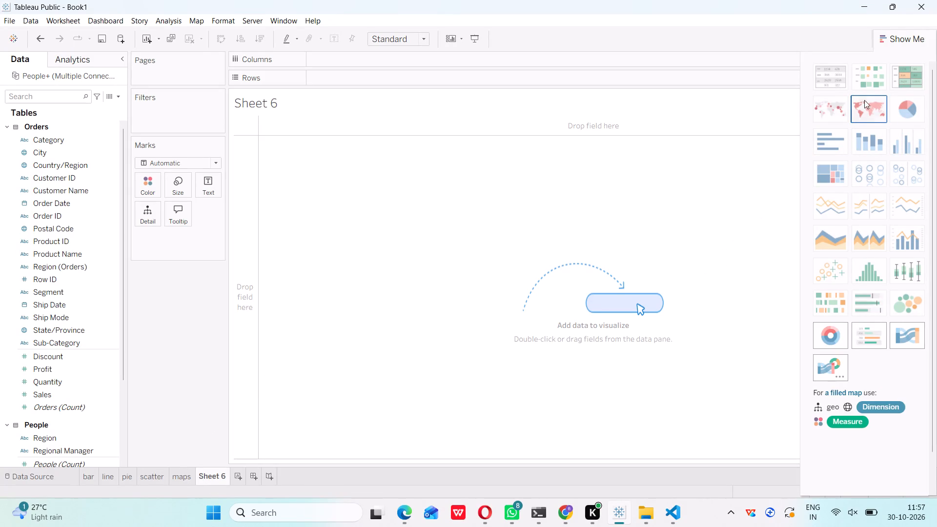
Create a heat map on the new sheet with automatically chosen fields.
click(869, 74)
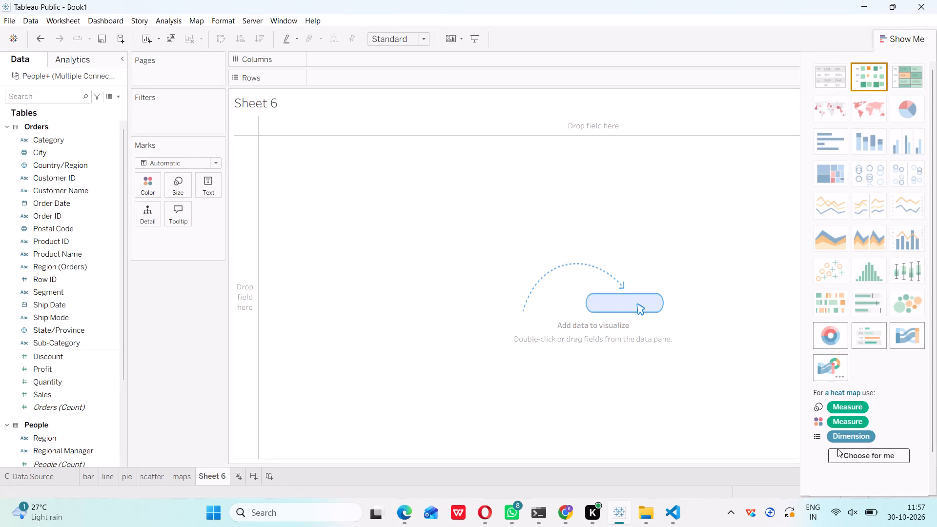
click(842, 449)
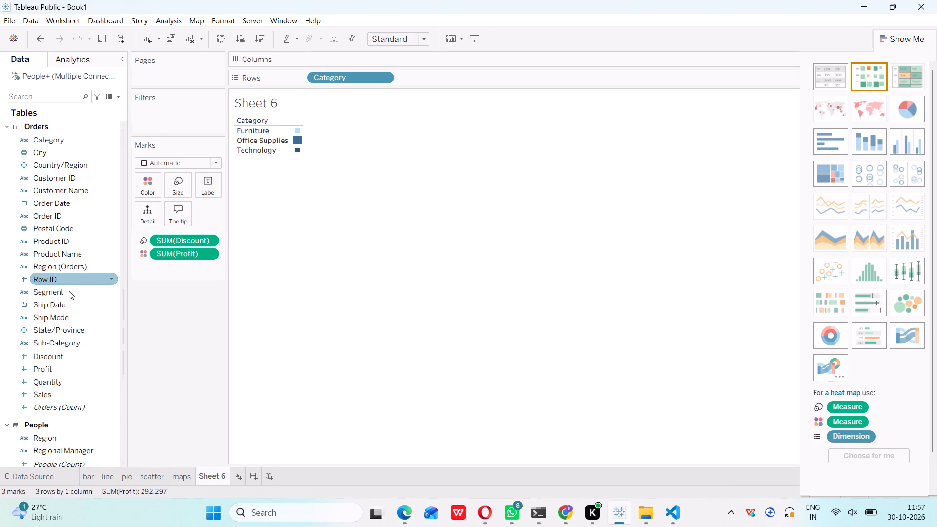
Lay out the heat map with Segment as columns and Region (Orders) and Sub-Category as rows, removing Category.
drag(69, 297, 356, 62)
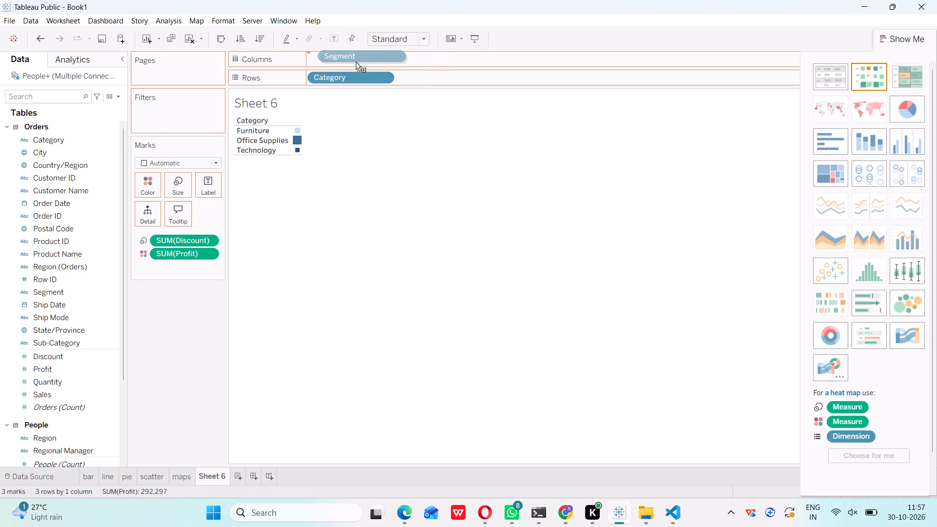
drag(356, 62, 354, 62)
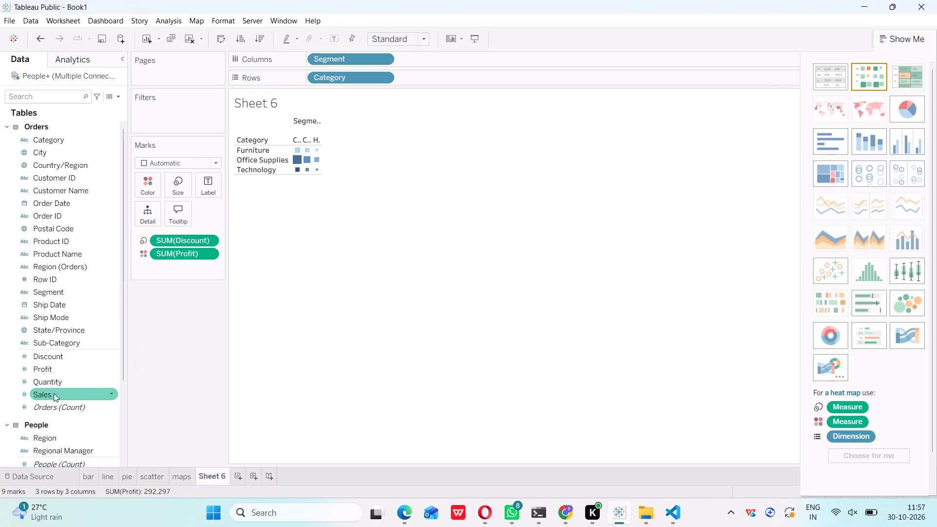
drag(339, 73, 39, 344)
drag(62, 268, 115, 256)
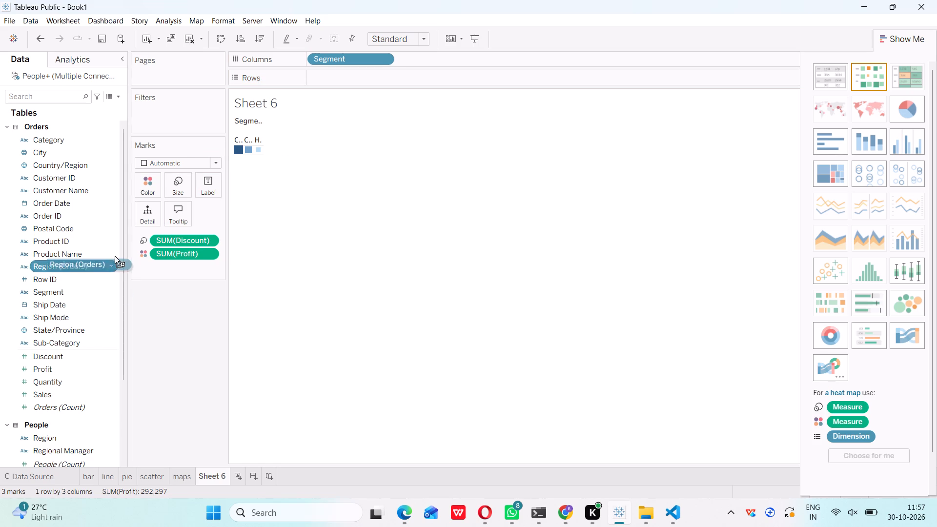
drag(115, 256, 337, 81)
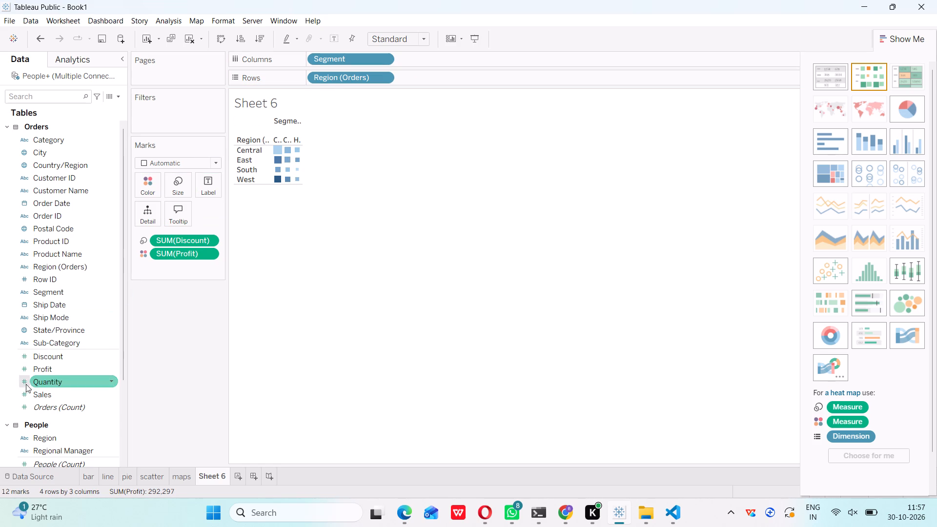
click(67, 335)
drag(66, 345, 475, 83)
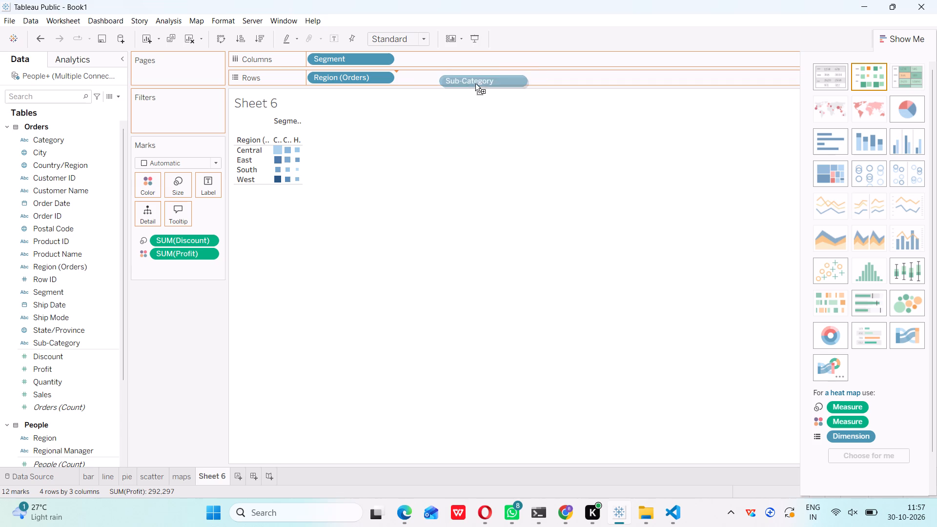
drag(475, 83, 450, 79)
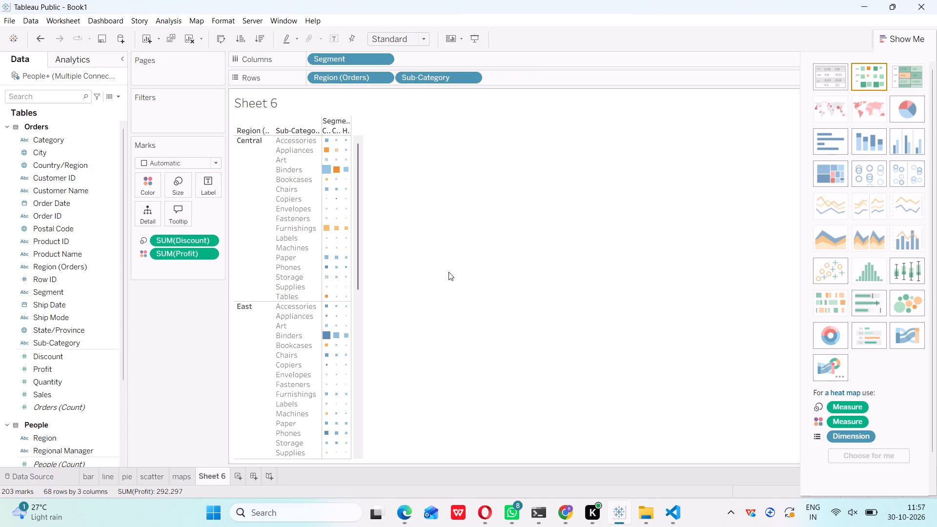
Remove the Discount size field from the heat map, leaving only Profit as the color.
scroll(431, 281, down, 19)
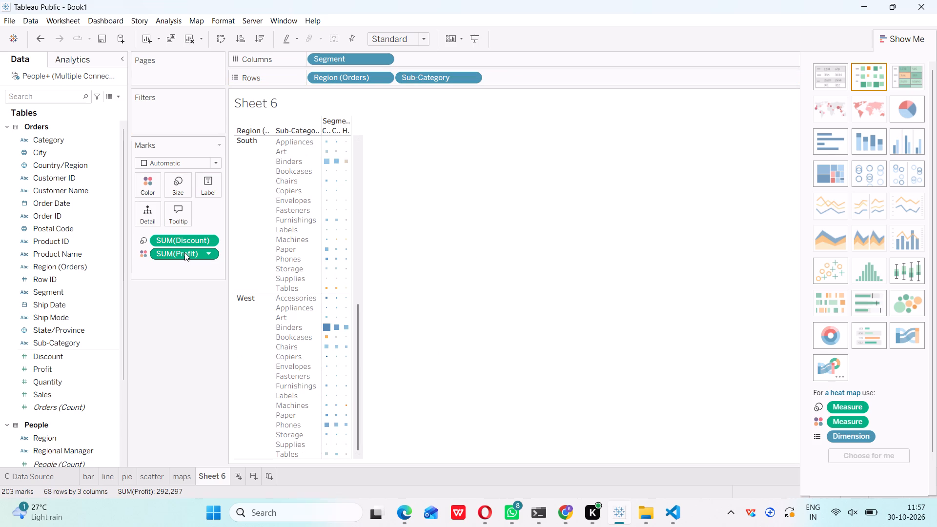
drag(185, 240, 20, 272)
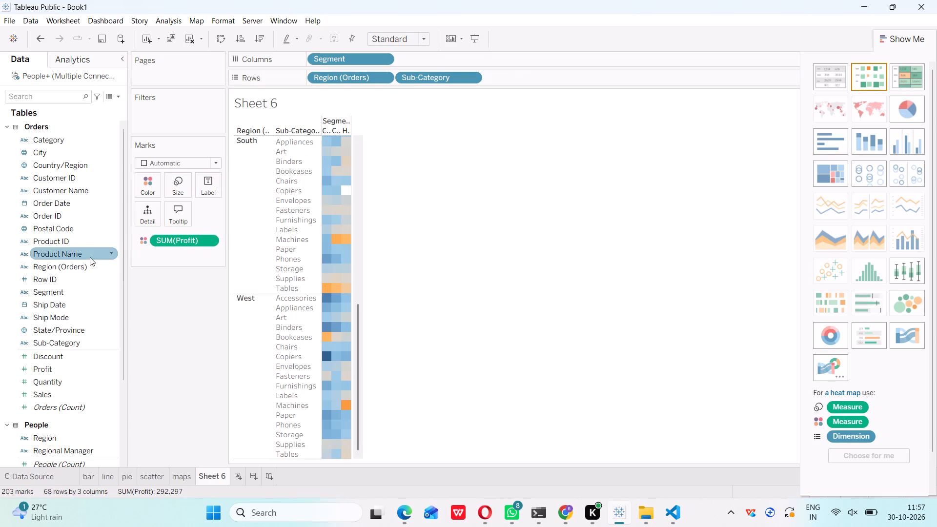
Look through the profit-colored heat map across the regions and sub-categories.
click(443, 263)
scroll(317, 303, down, 2)
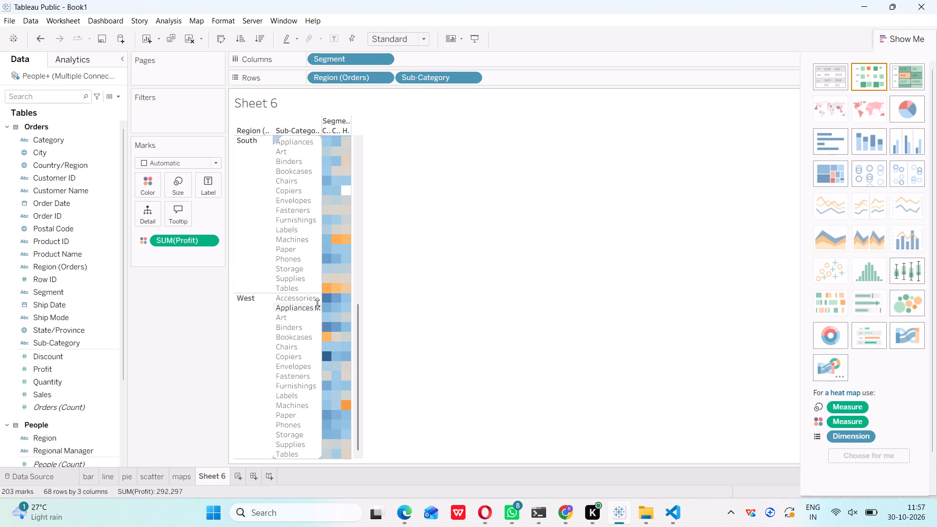
scroll(317, 303, down, 4)
scroll(353, 238, down, 4)
scroll(321, 253, up, 5)
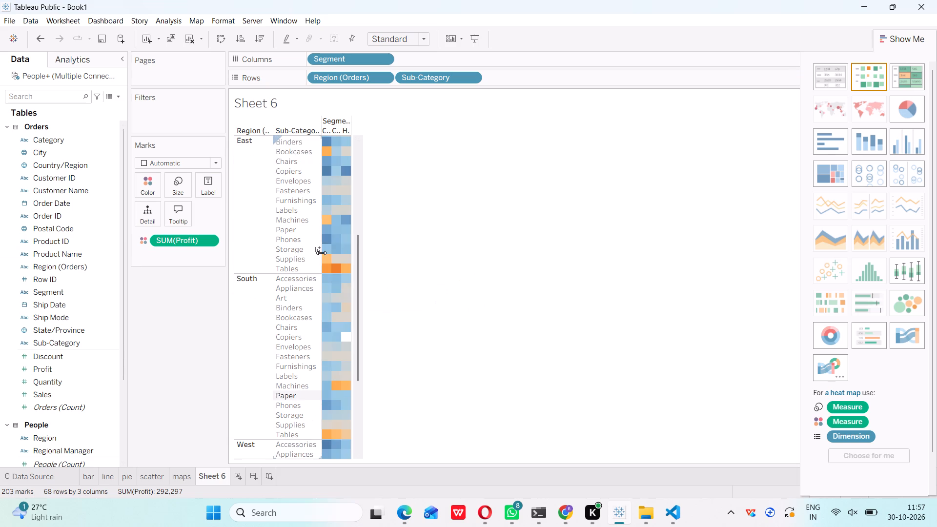
scroll(372, 201, up, 3)
scroll(256, 211, up, 10)
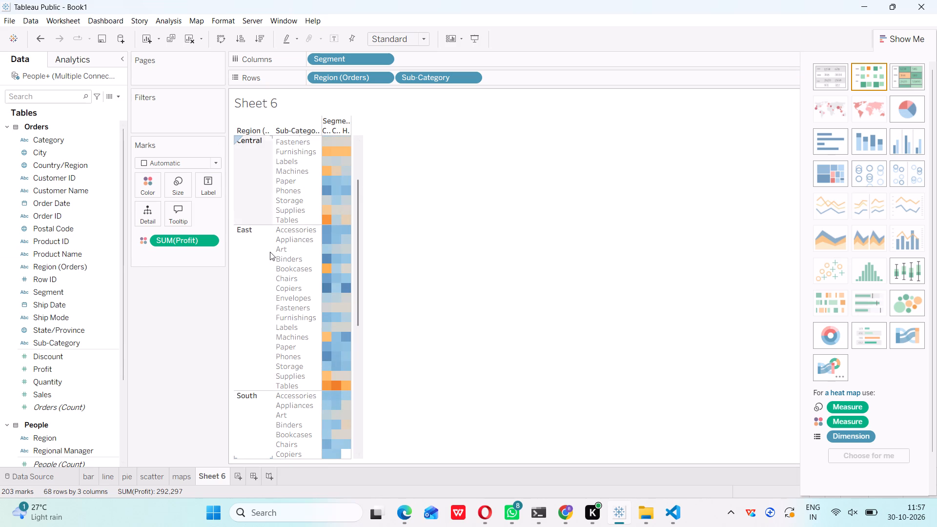
Rename Sheet 6 as heap map.
right_click(213, 478)
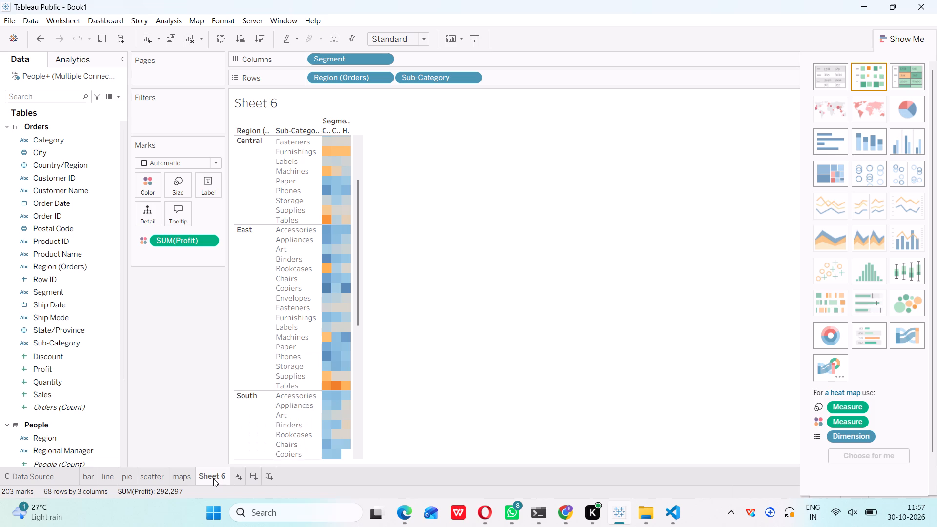
click(254, 354)
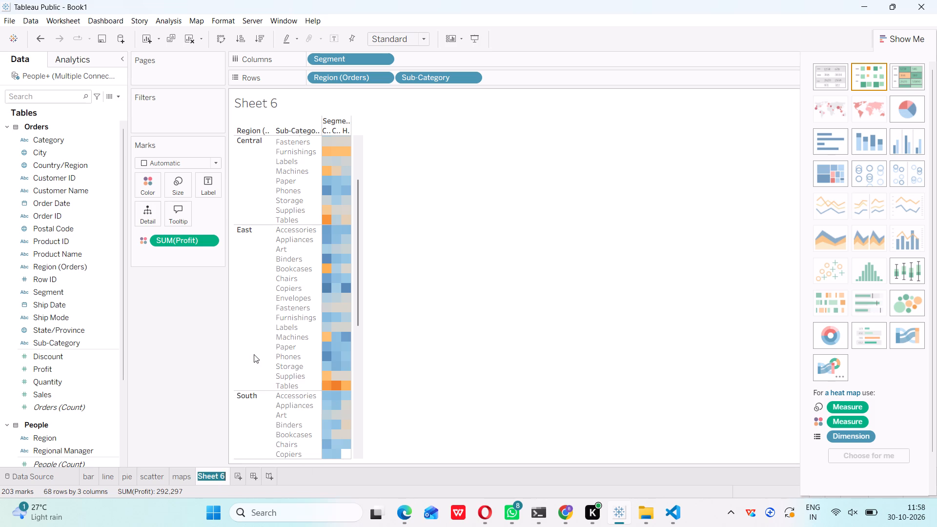
key(BackSpace)
text(heap)
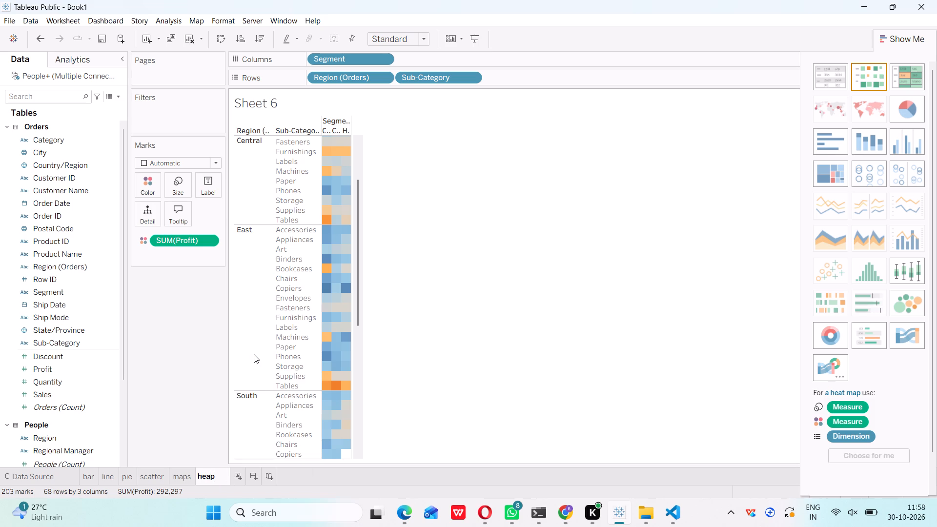
key(space)
text(map)
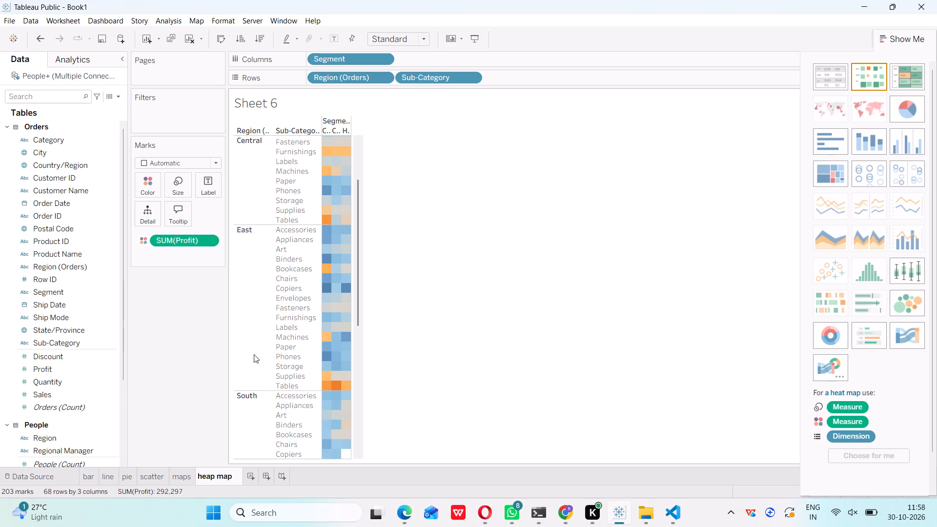
key(Return)
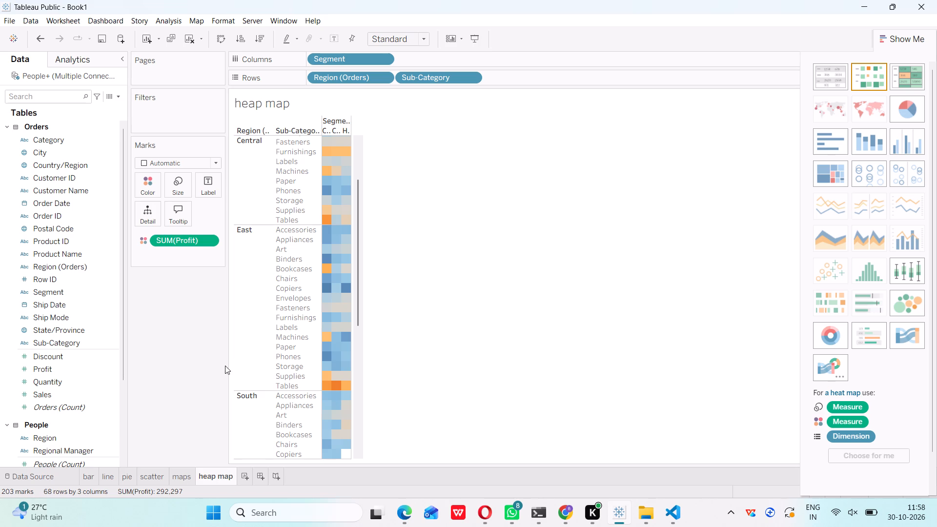
Correct the spelling of the sheet name to heat map.
right_click(225, 476)
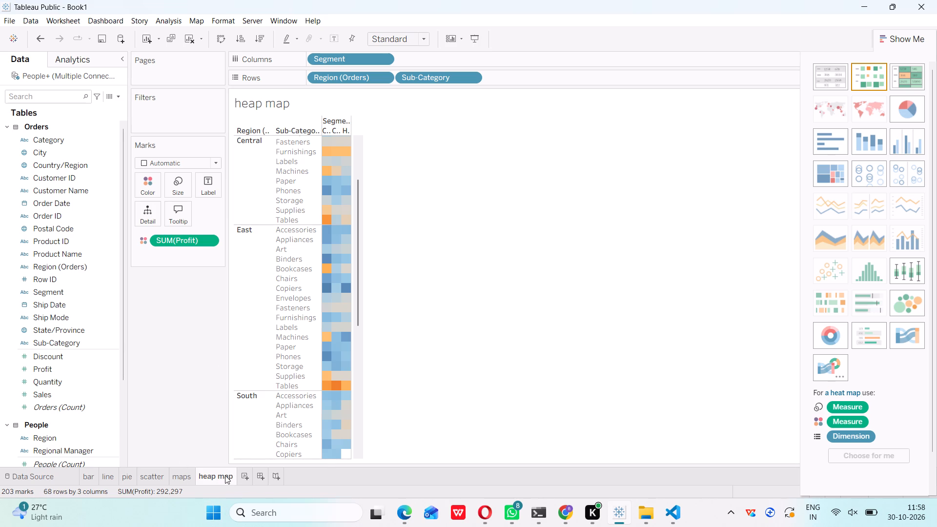
right_click(225, 475)
key(r)
key(Left)
key(Left)
key(Left)
key(Left)
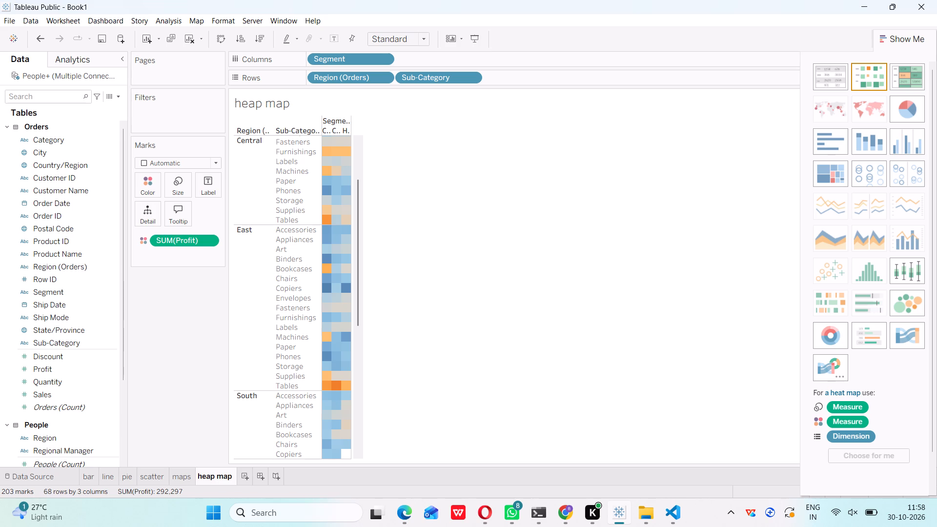
key(BackSpace)
key(t)
key(Return)
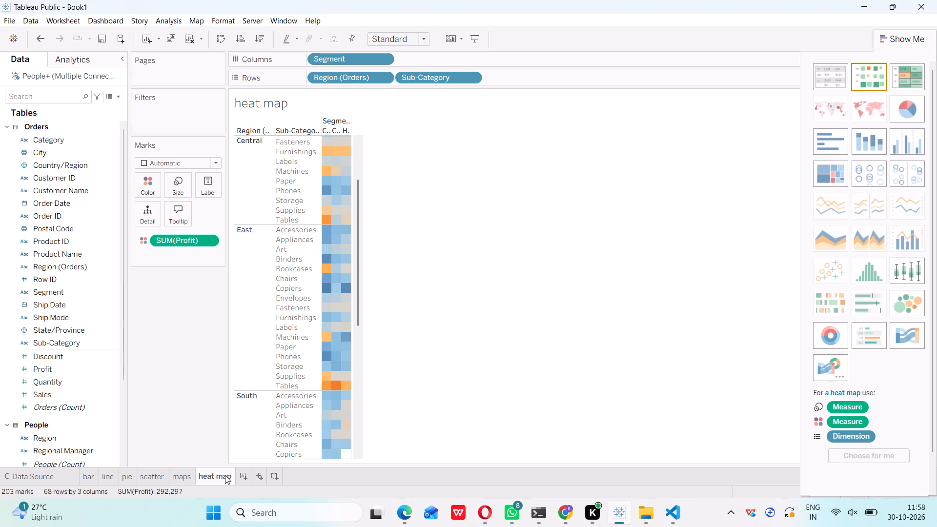
Add a new worksheet after the heat map sheet and name it tree map.
click(243, 480)
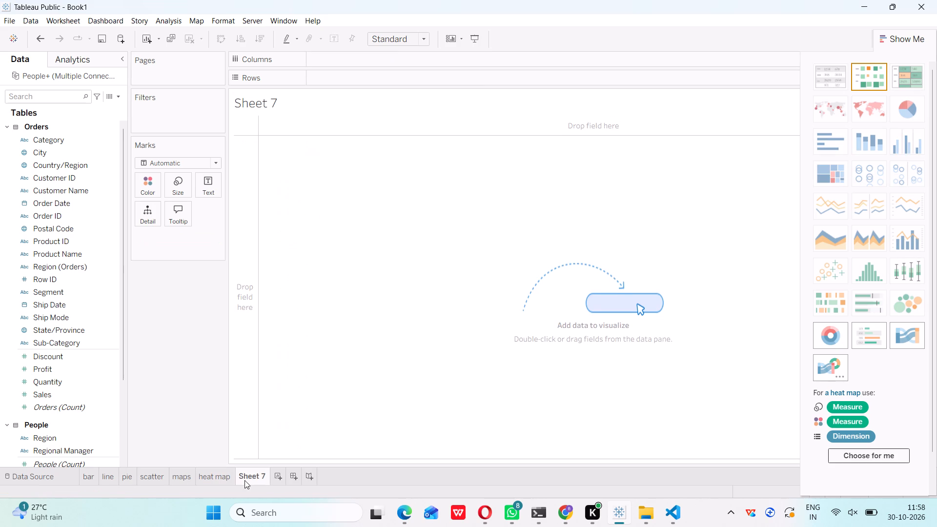
right_click(257, 480)
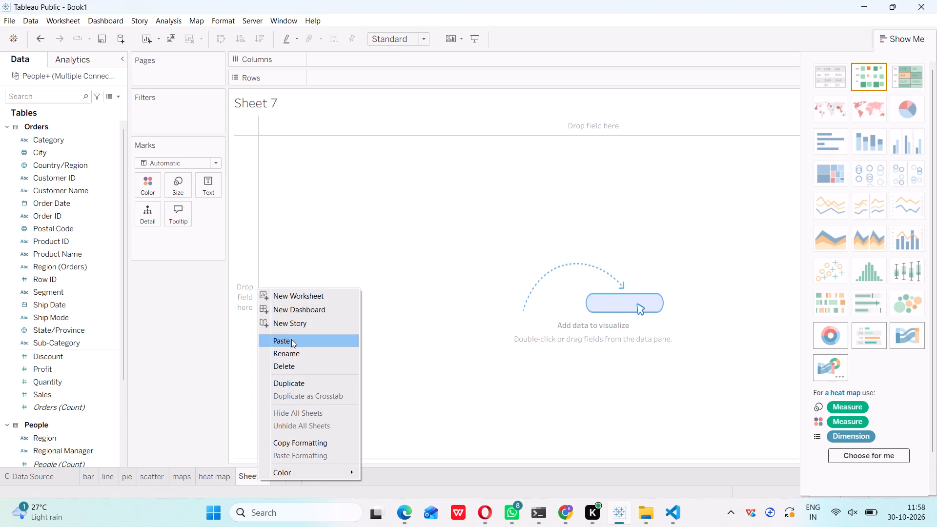
click(293, 354)
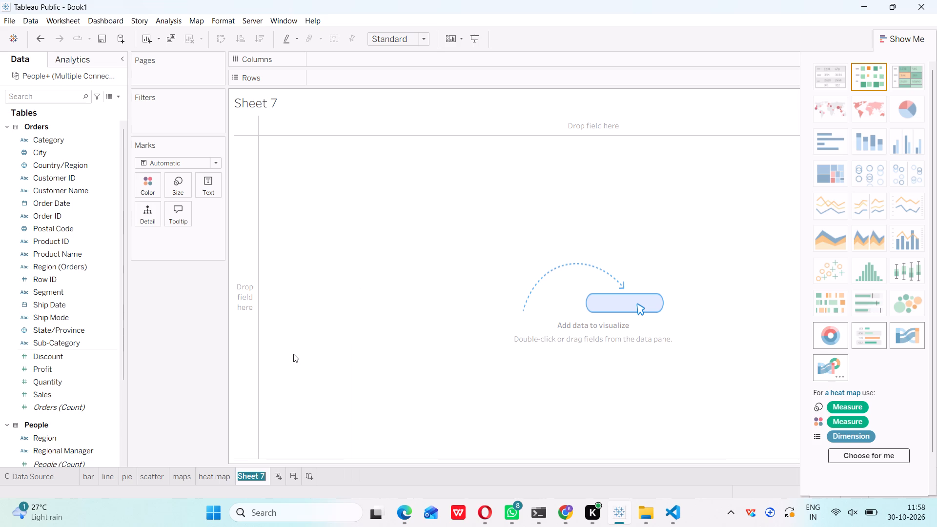
key(BackSpace)
text(tree map)
key(Return)
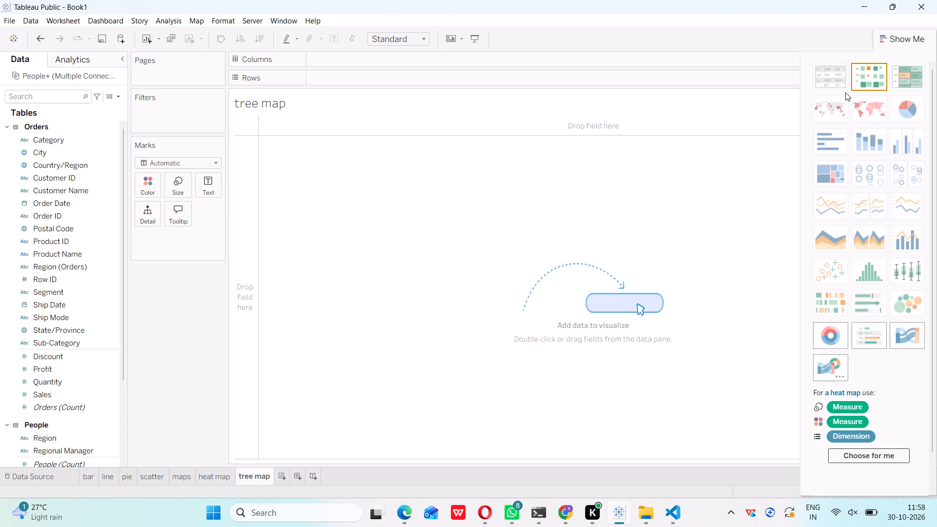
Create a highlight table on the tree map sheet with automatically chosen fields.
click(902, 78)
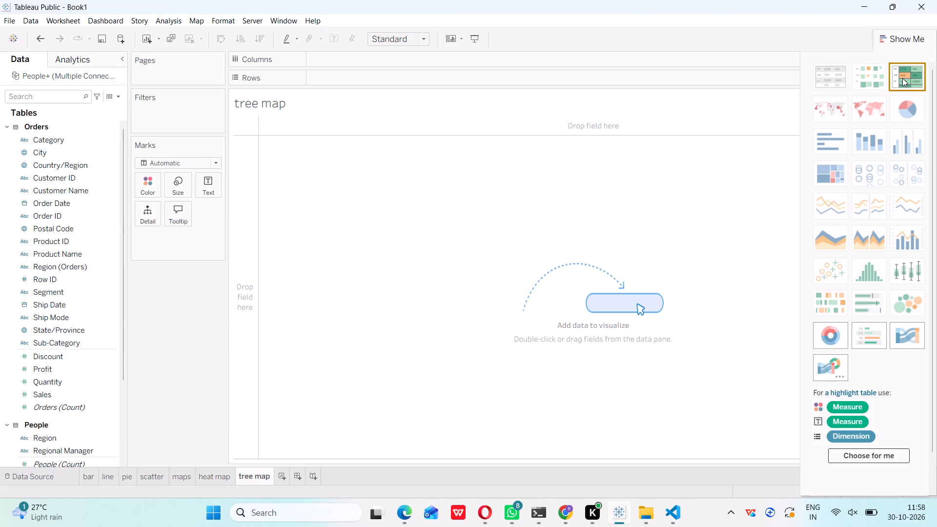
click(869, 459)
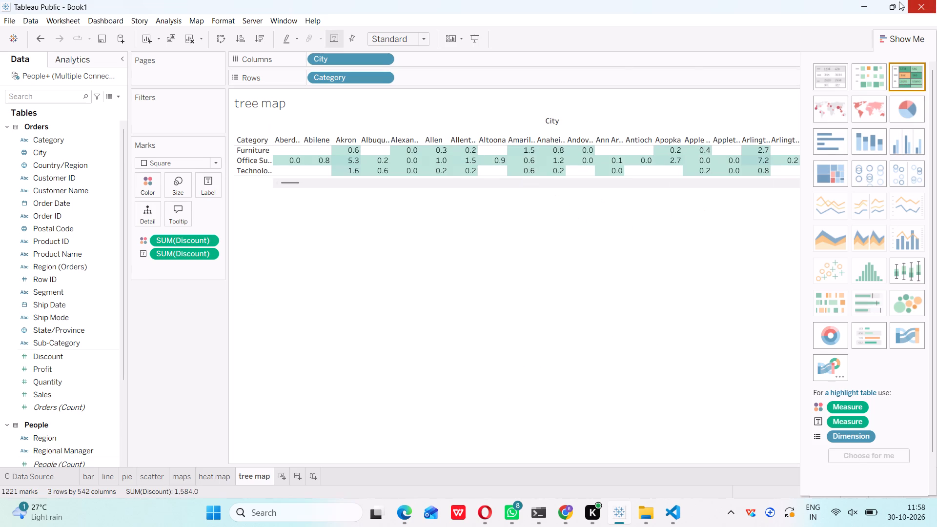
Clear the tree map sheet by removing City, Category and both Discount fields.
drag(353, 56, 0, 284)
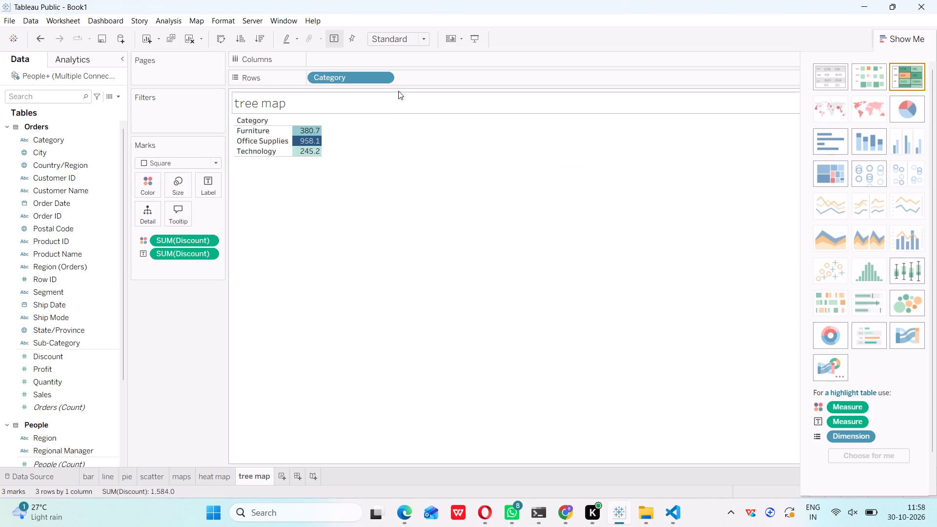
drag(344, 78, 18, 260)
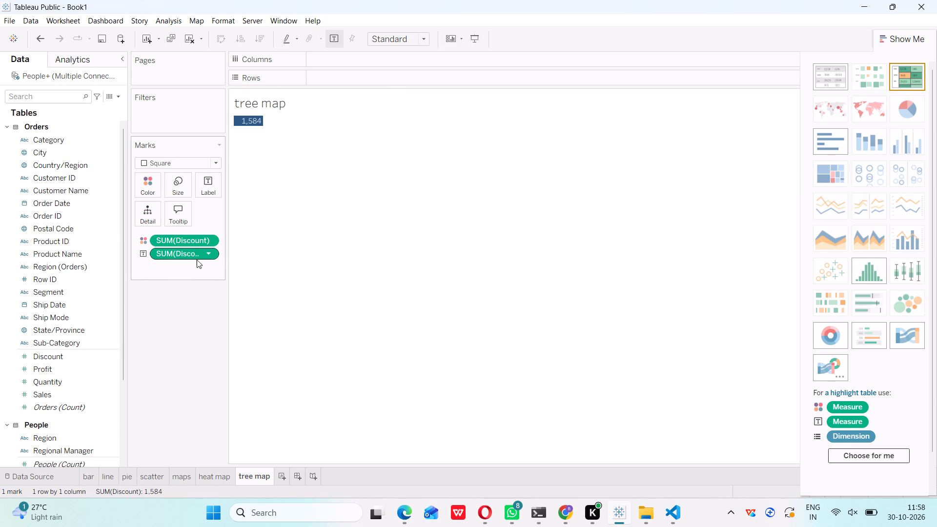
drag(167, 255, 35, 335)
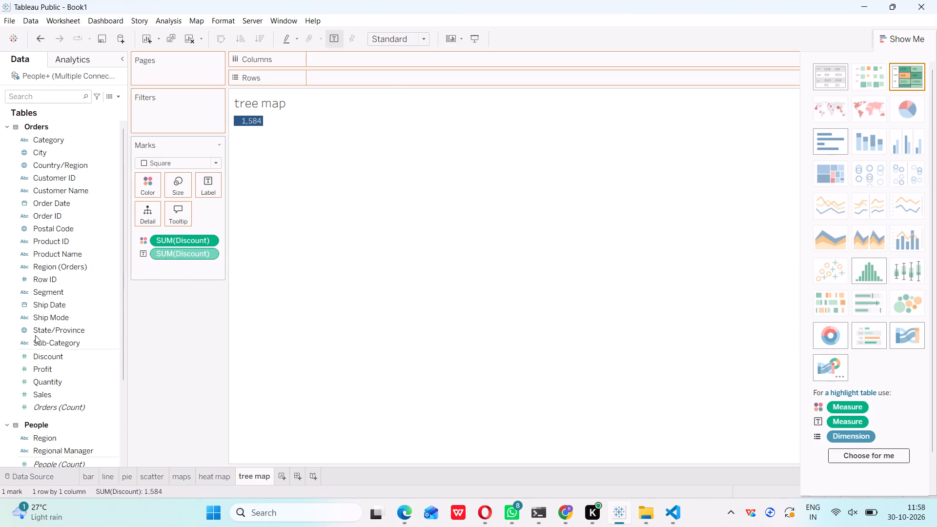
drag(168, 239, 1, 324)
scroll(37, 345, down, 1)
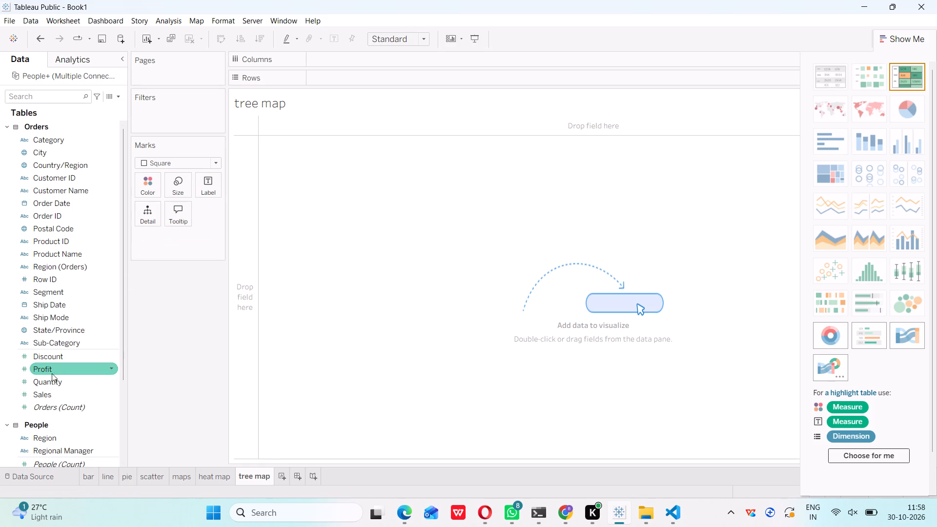
Place Sales on the columns of the tree map sheet.
drag(53, 392, 331, 92)
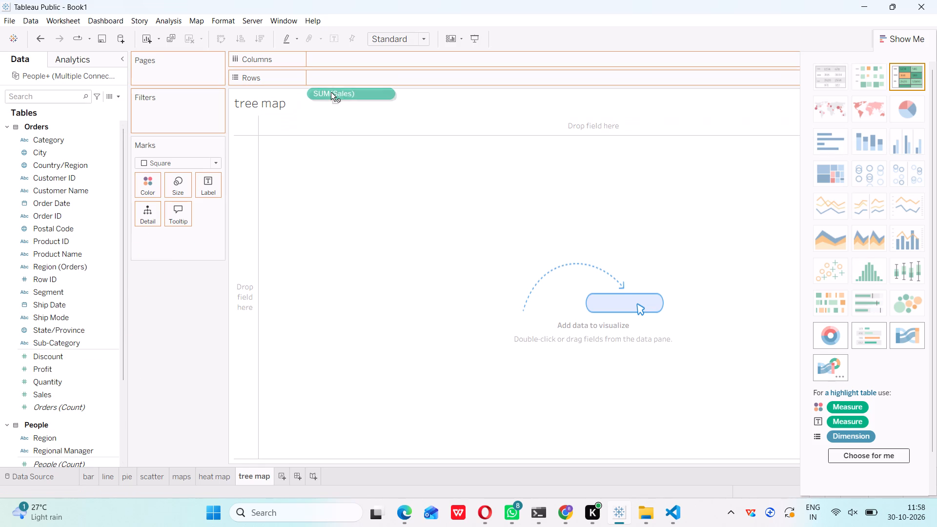
drag(331, 92, 336, 75)
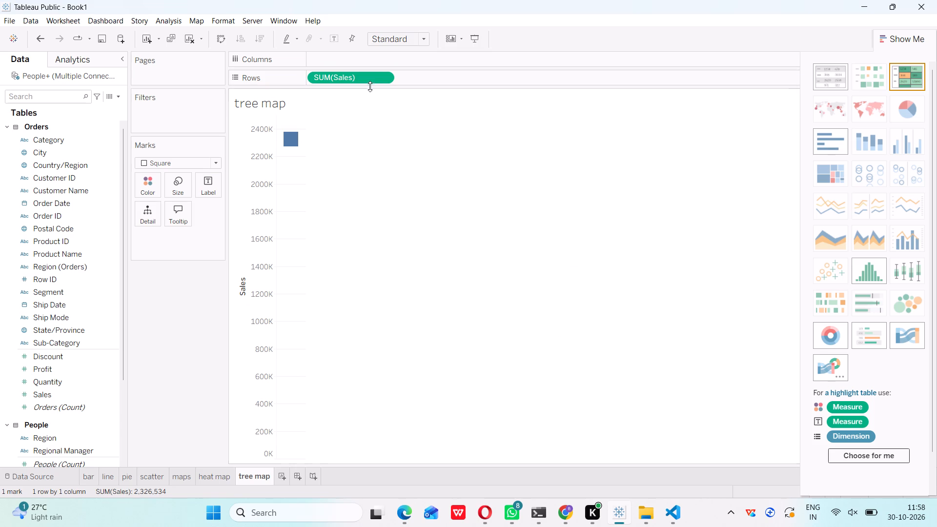
drag(371, 79, 377, 66)
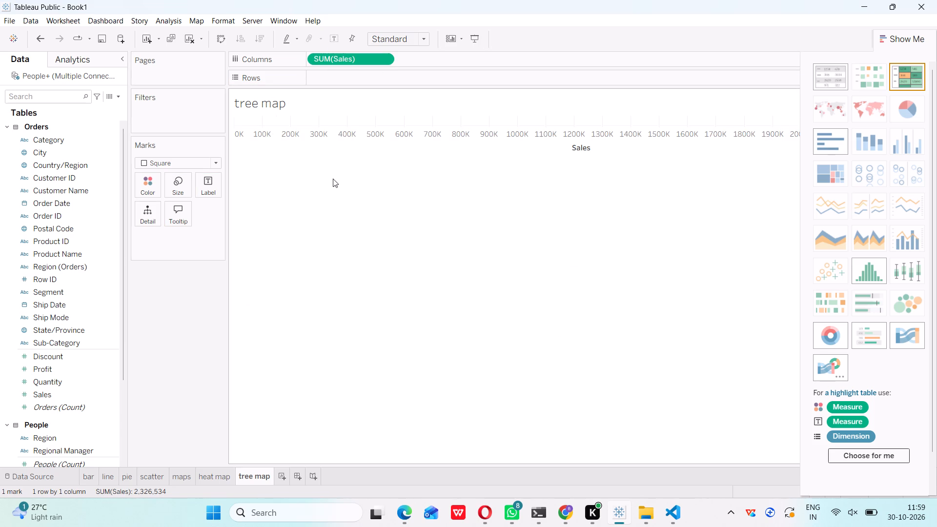
Move Sales from the columns of the tree map sheet to mark size and also assign Sales to color.
drag(354, 60, 193, 175)
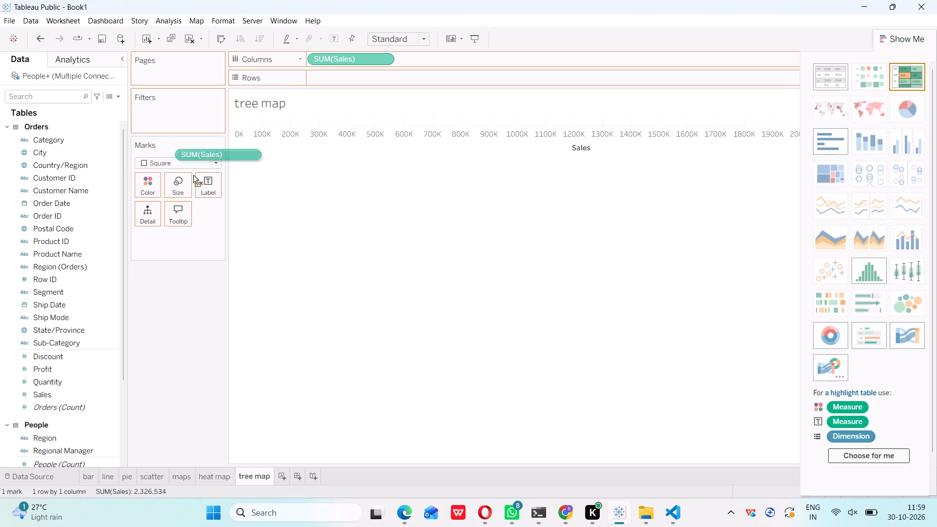
drag(193, 175, 177, 242)
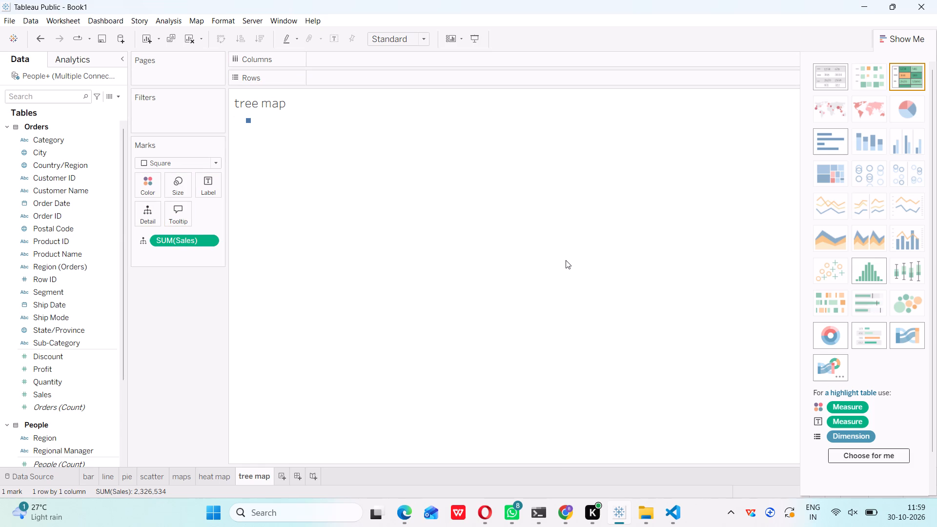
drag(192, 241, 196, 231)
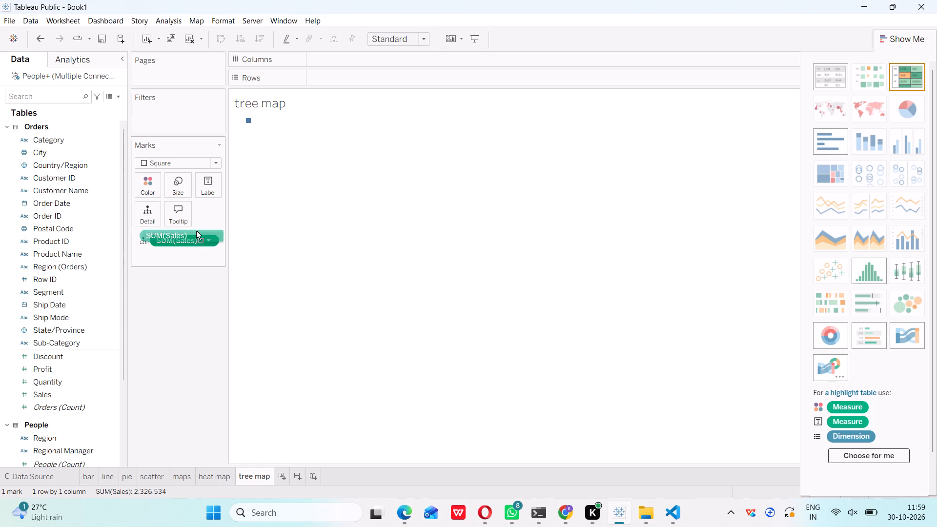
drag(196, 231, 177, 177)
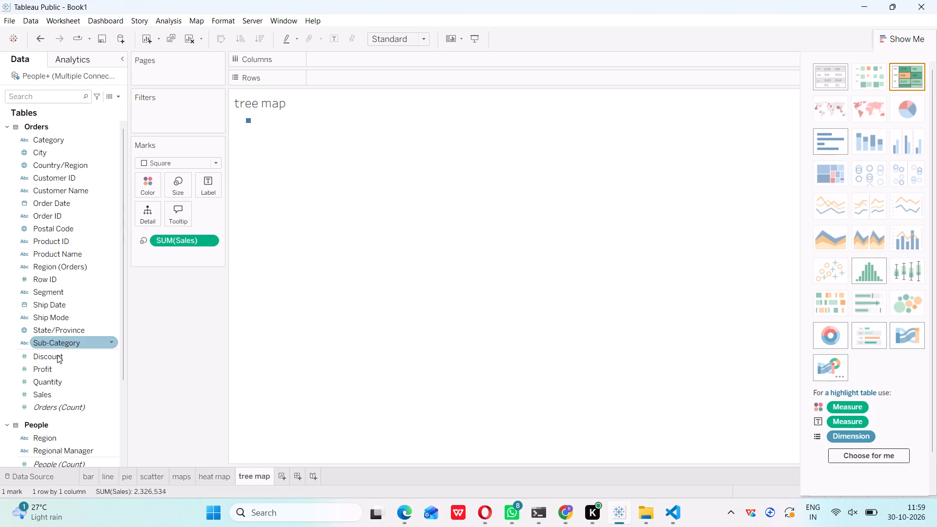
drag(58, 391, 154, 174)
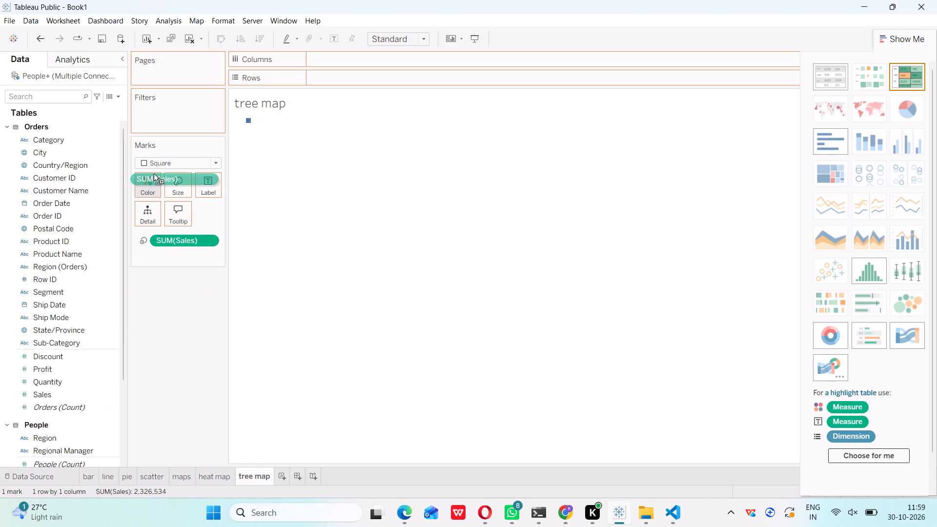
drag(154, 174, 145, 184)
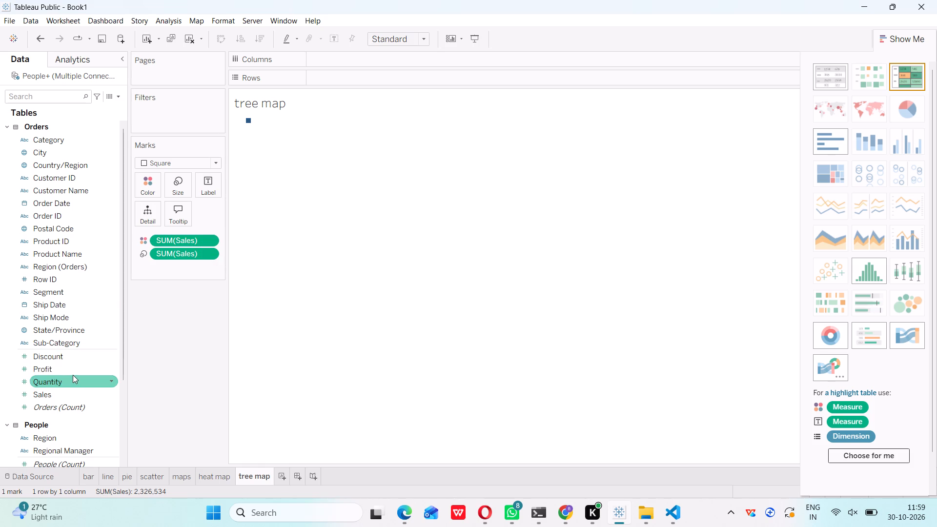
Label the tree map marks with Sub-Category.
drag(67, 345, 83, 341)
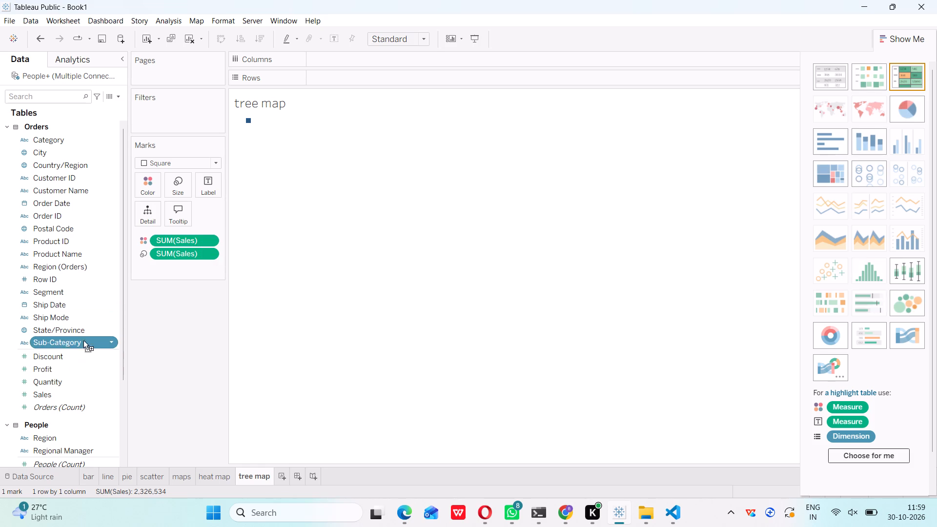
drag(83, 341, 206, 180)
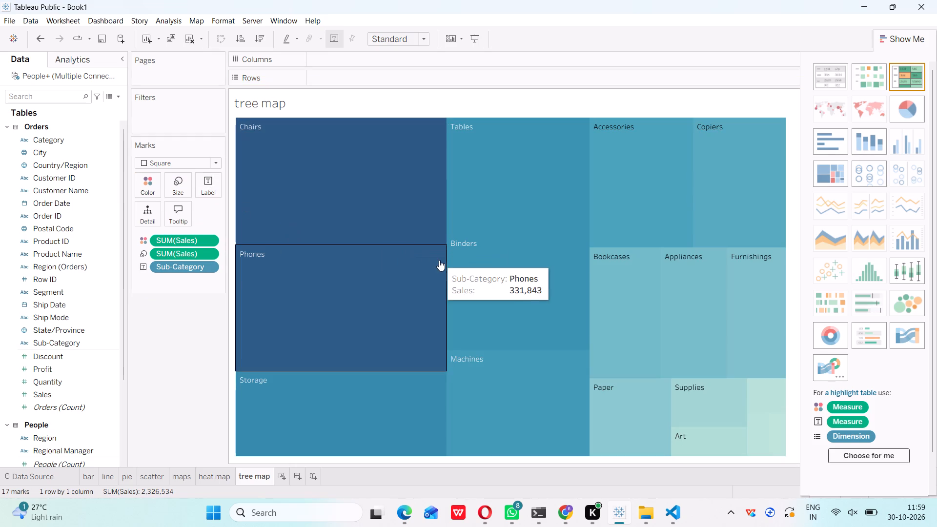
scroll(485, 276, down, 4)
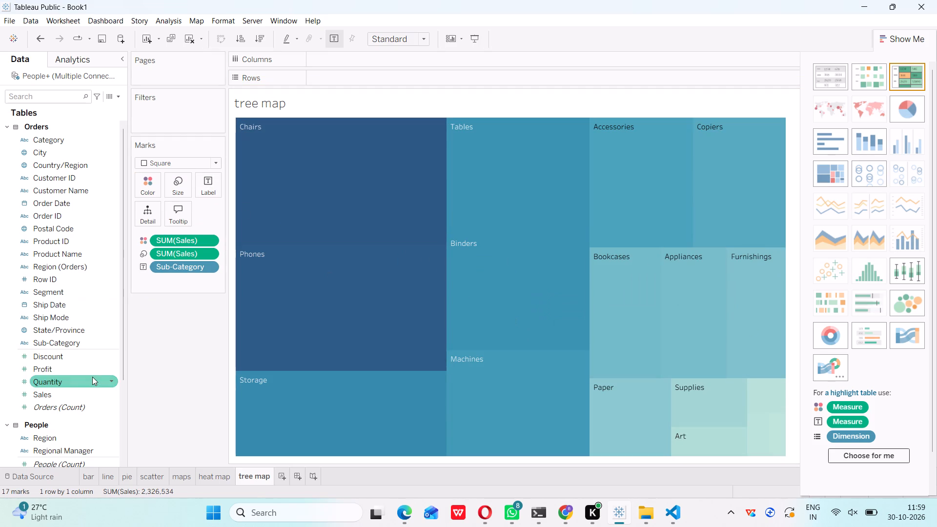
Add a new worksheet after the tree map sheet and name it histogram.
click(281, 473)
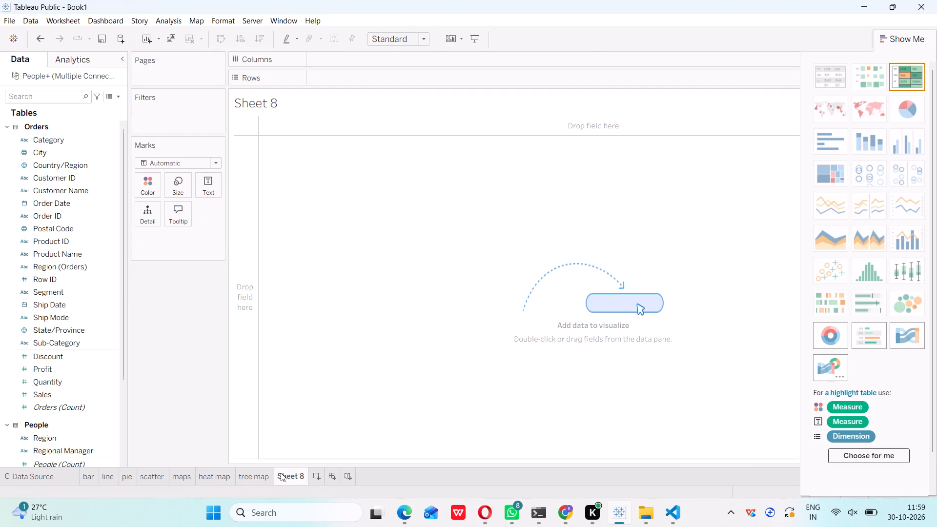
right_click(283, 473)
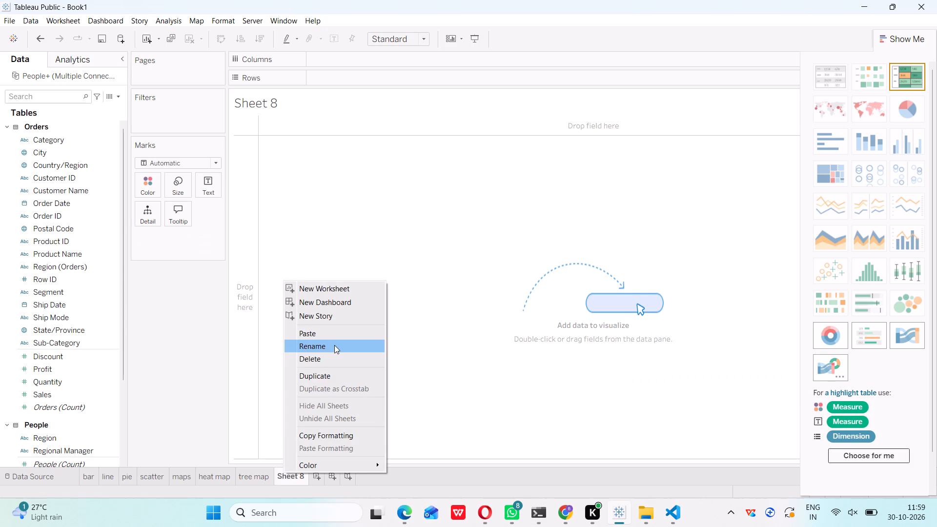
click(334, 345)
key(BackSpace)
text(hist)
text(ogram)
key(Return)
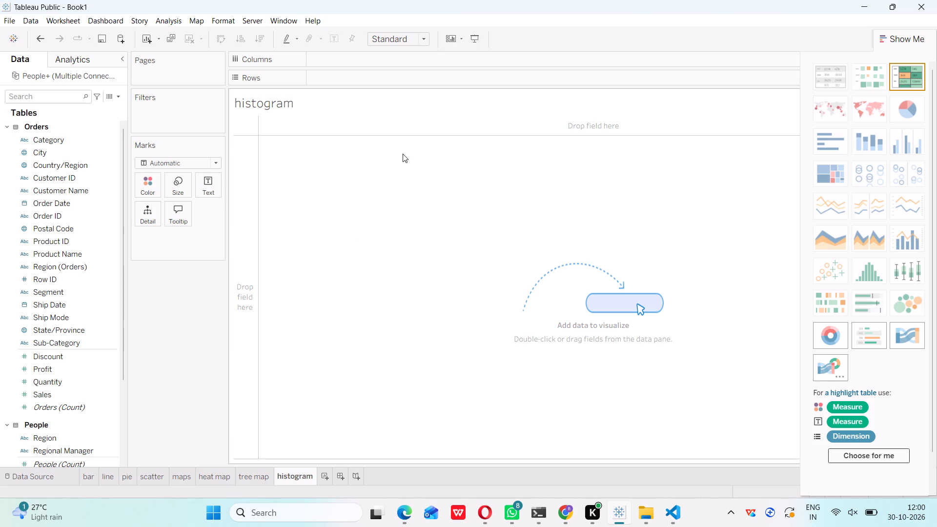
Place Quantity on the columns and Orders (Count) on the rows of the histogram sheet.
click(376, 60)
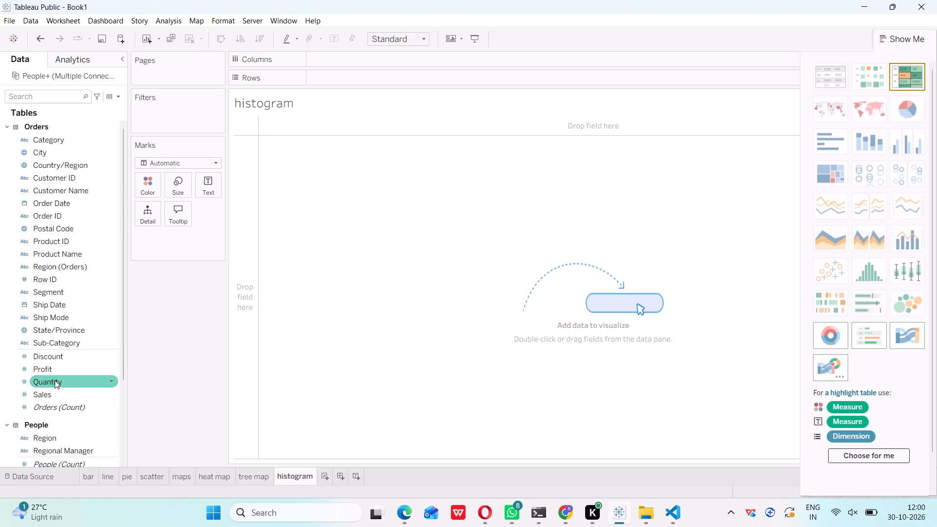
drag(58, 379, 338, 57)
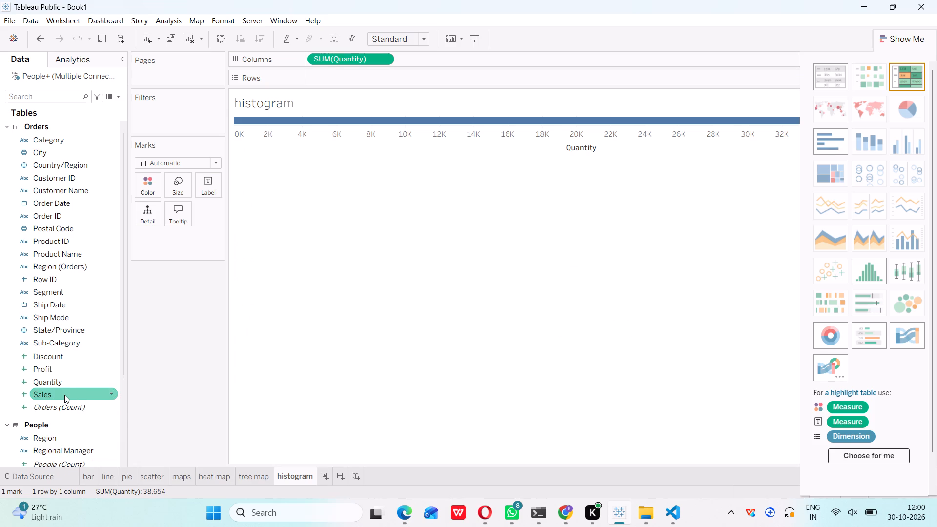
scroll(74, 315, up, 3)
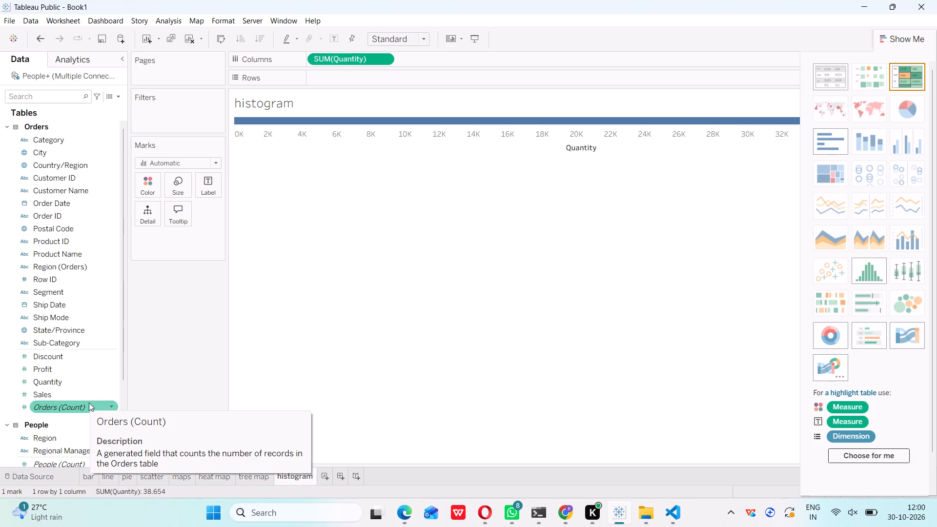
drag(89, 403, 369, 74)
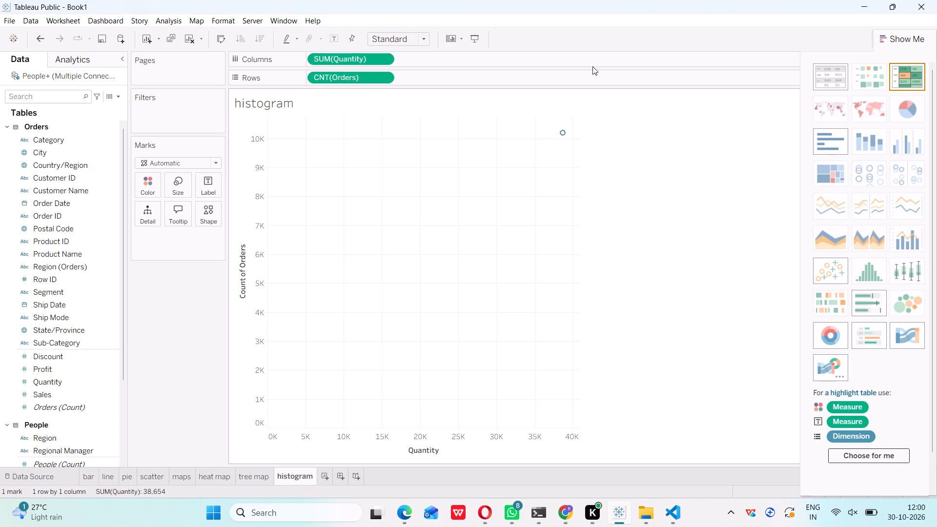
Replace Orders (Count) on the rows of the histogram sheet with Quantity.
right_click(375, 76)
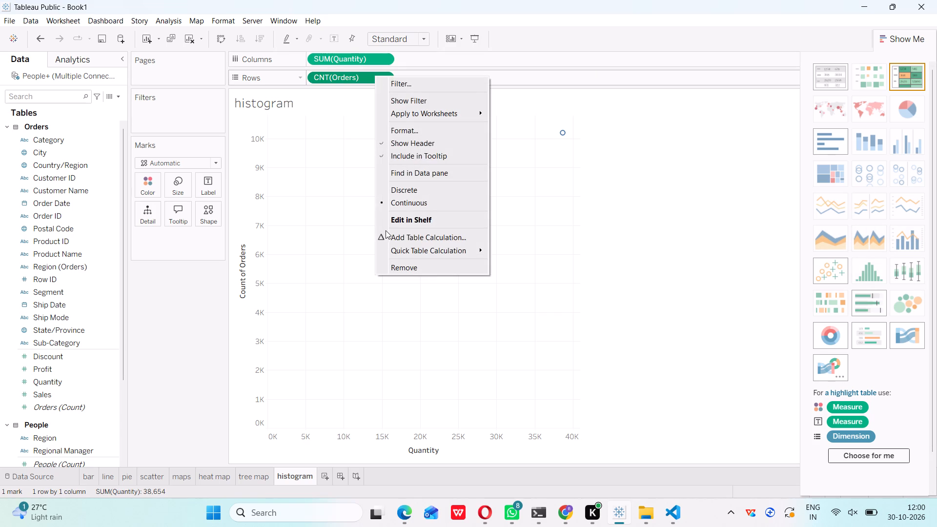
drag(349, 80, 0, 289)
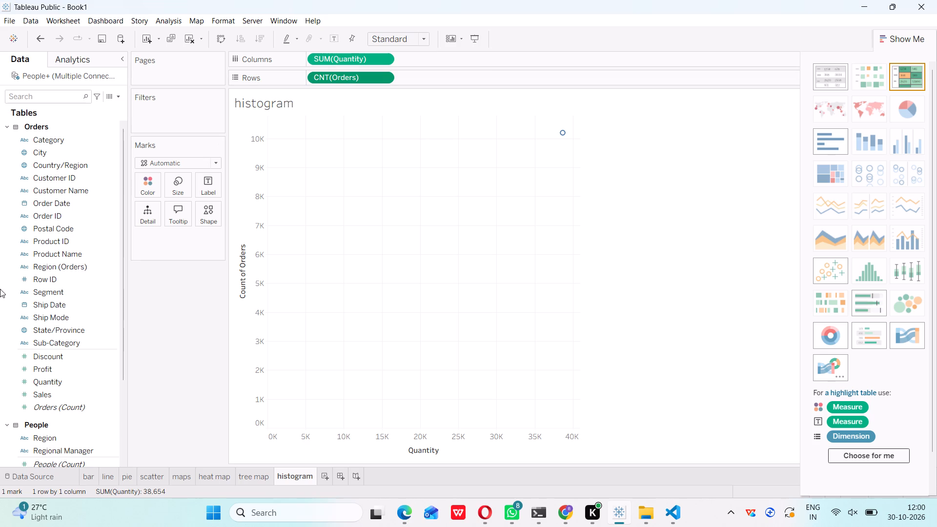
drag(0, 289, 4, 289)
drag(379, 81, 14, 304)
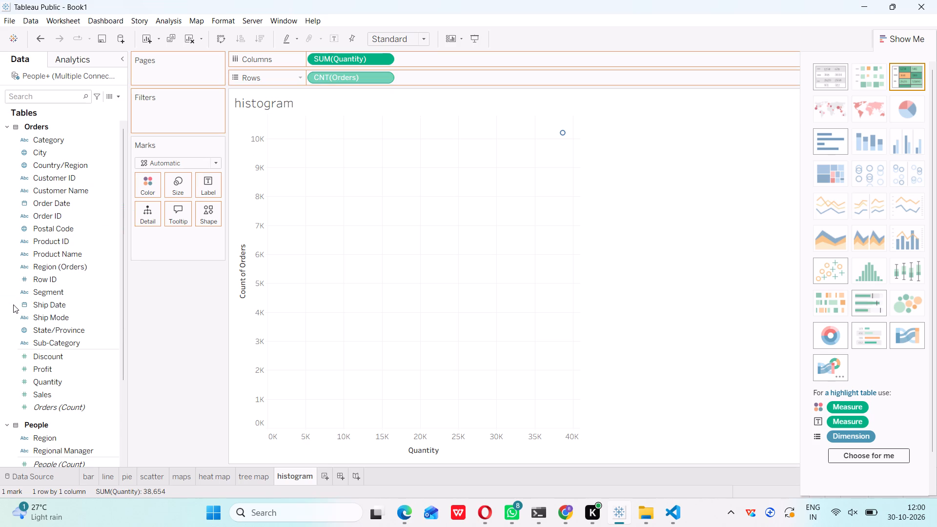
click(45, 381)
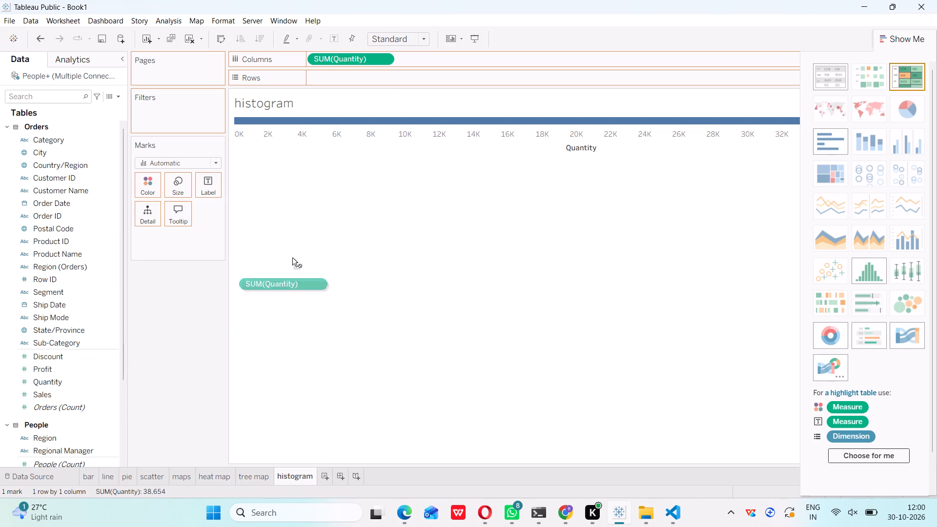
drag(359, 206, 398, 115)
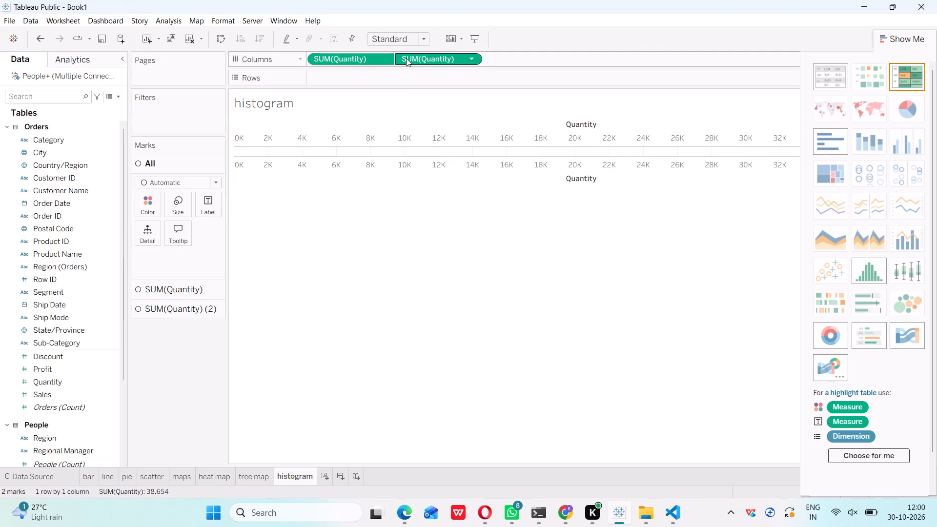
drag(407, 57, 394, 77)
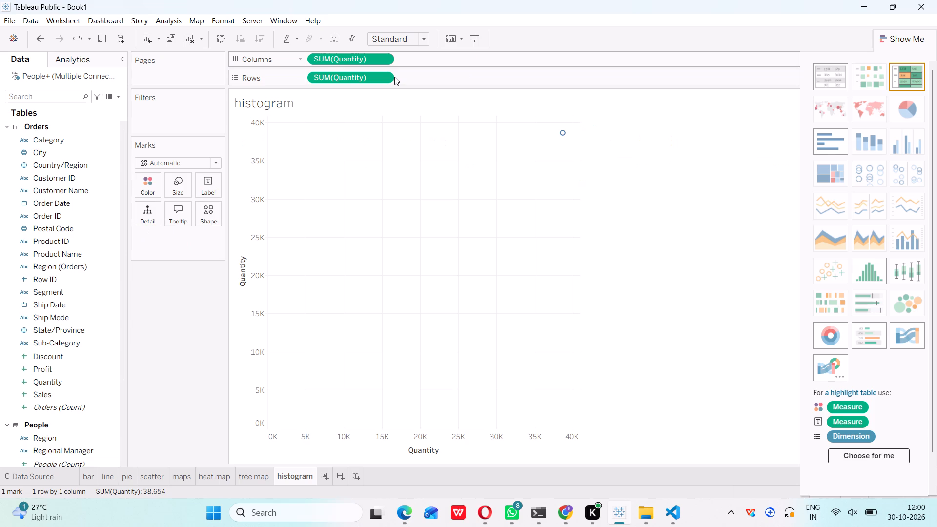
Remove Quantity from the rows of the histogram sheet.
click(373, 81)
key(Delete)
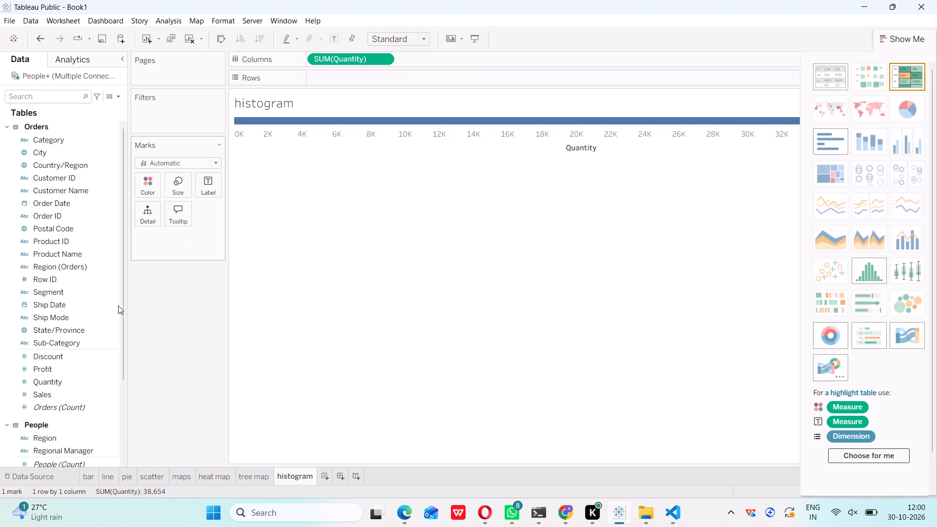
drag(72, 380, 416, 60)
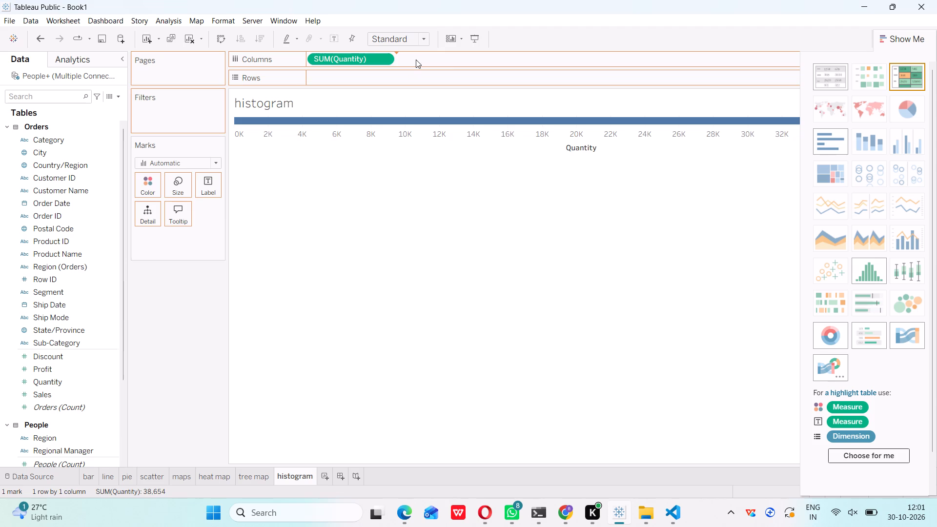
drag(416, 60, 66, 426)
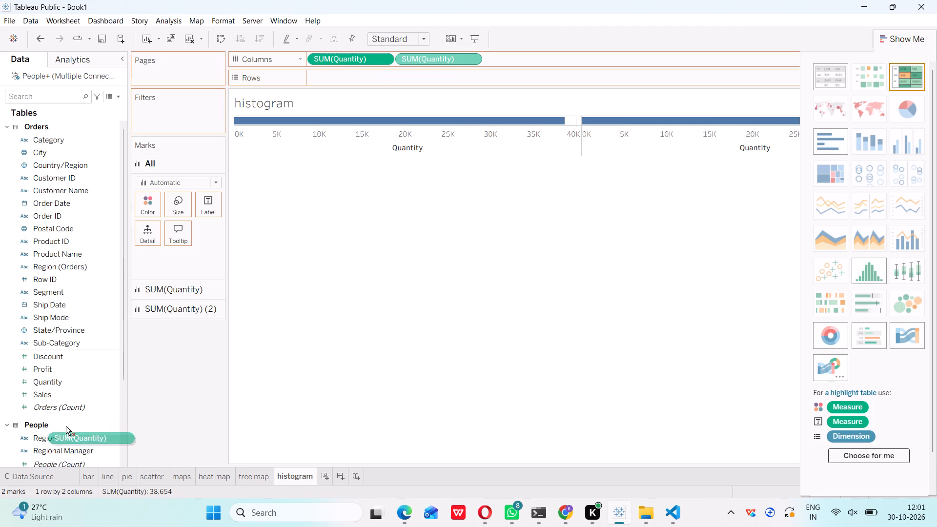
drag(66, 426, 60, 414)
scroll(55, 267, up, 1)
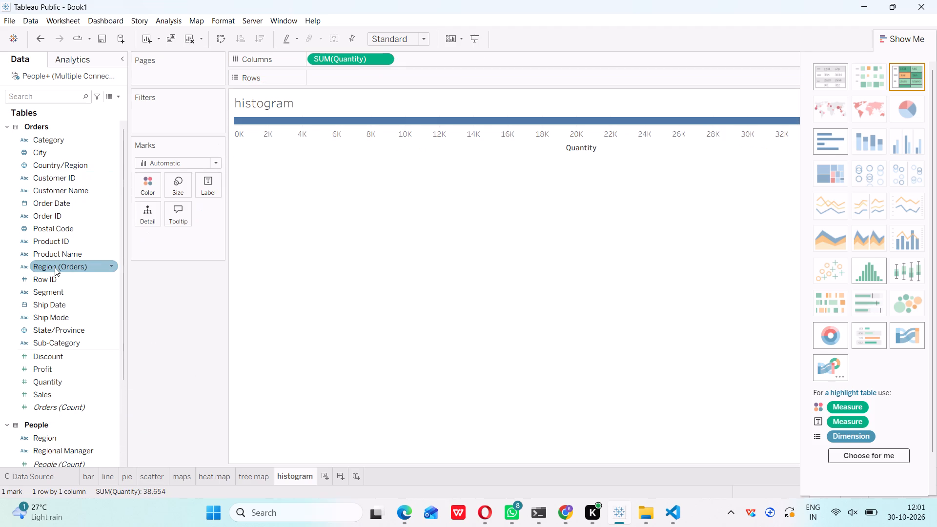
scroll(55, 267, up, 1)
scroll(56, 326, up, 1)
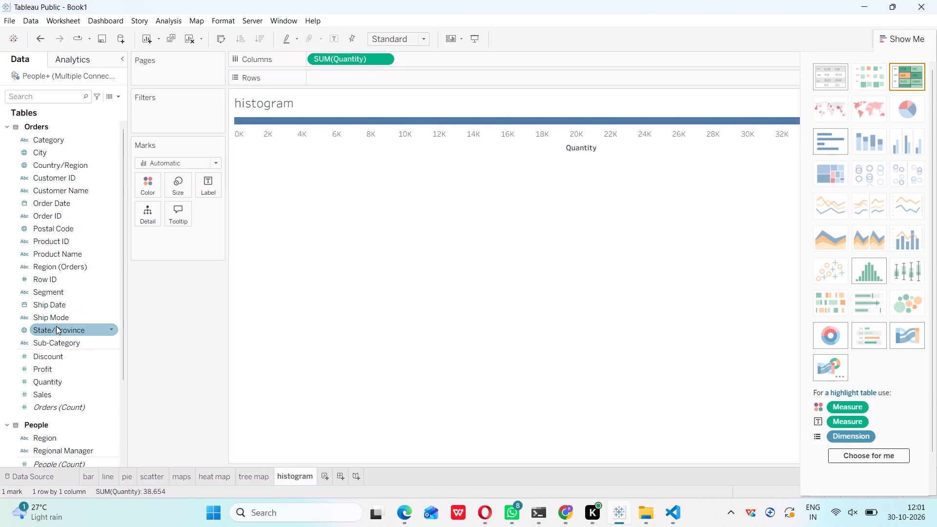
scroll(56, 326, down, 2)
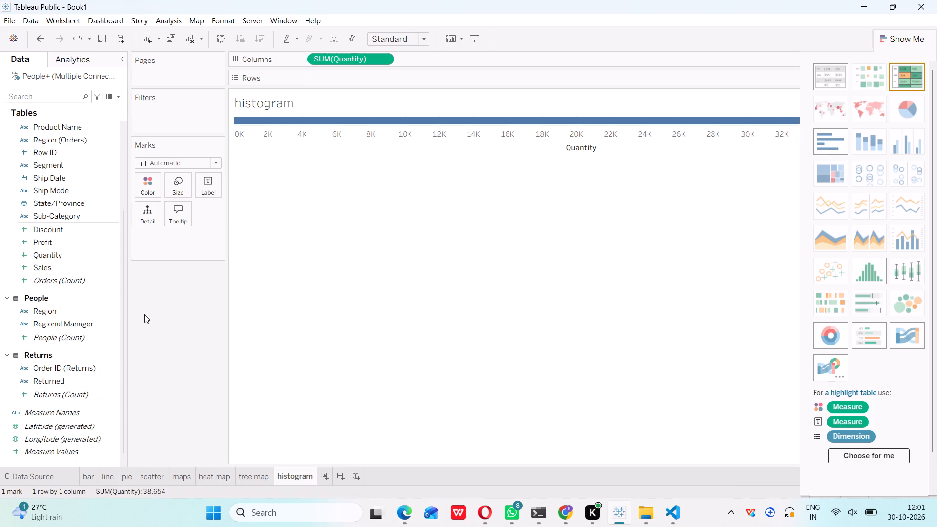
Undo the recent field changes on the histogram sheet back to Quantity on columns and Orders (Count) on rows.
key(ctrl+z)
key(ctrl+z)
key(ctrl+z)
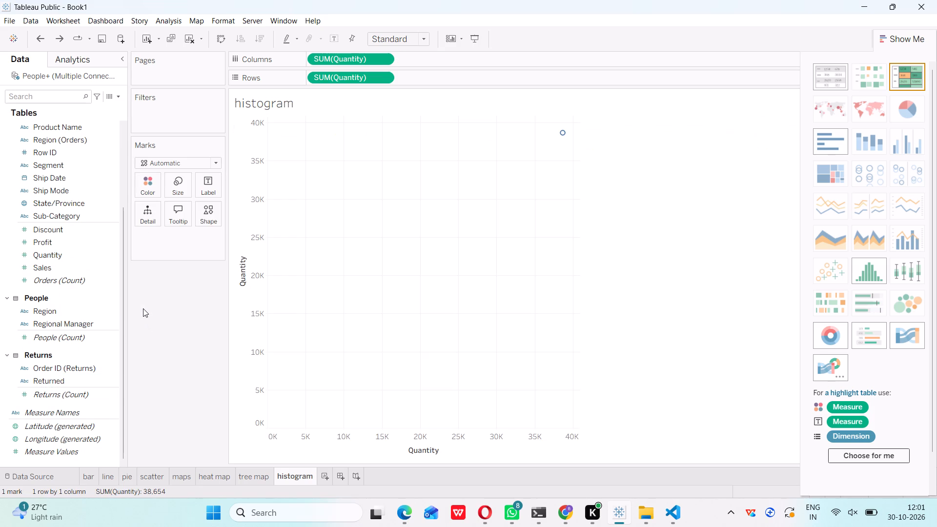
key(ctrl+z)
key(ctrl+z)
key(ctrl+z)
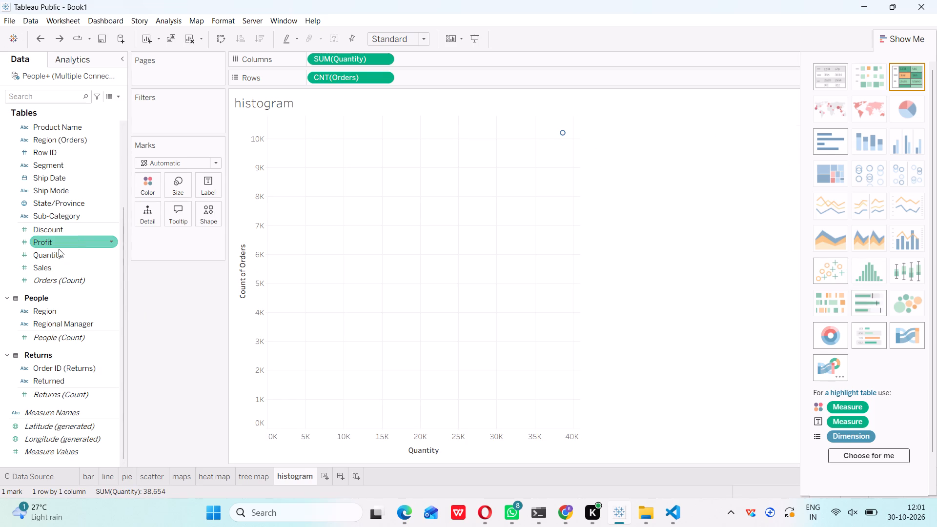
Add Quantity to the rows of the histogram sheet and remove Orders (Count) from them.
drag(34, 259, 298, 175)
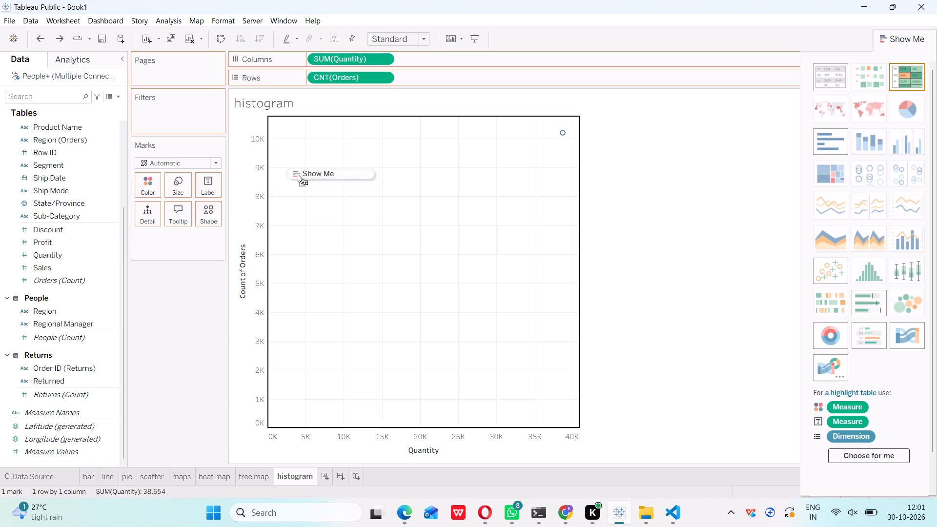
drag(298, 175, 417, 83)
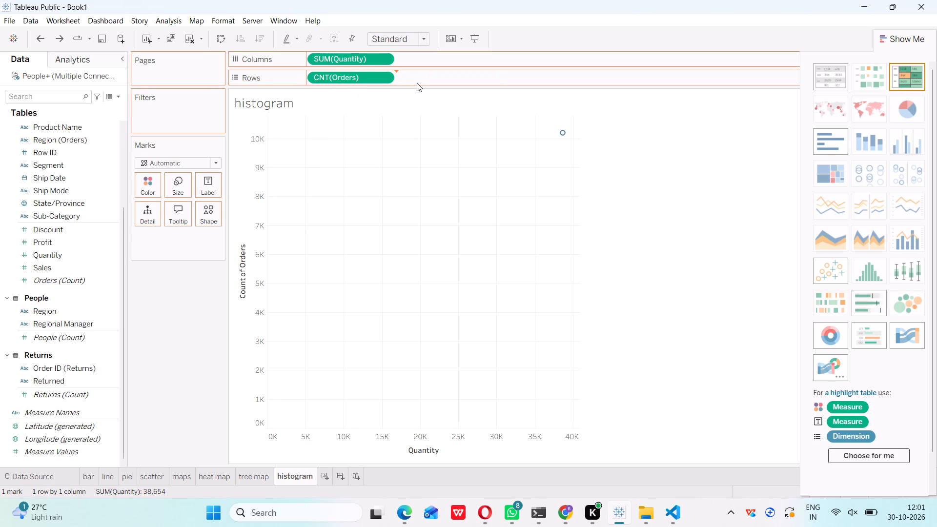
drag(375, 82, 0, 300)
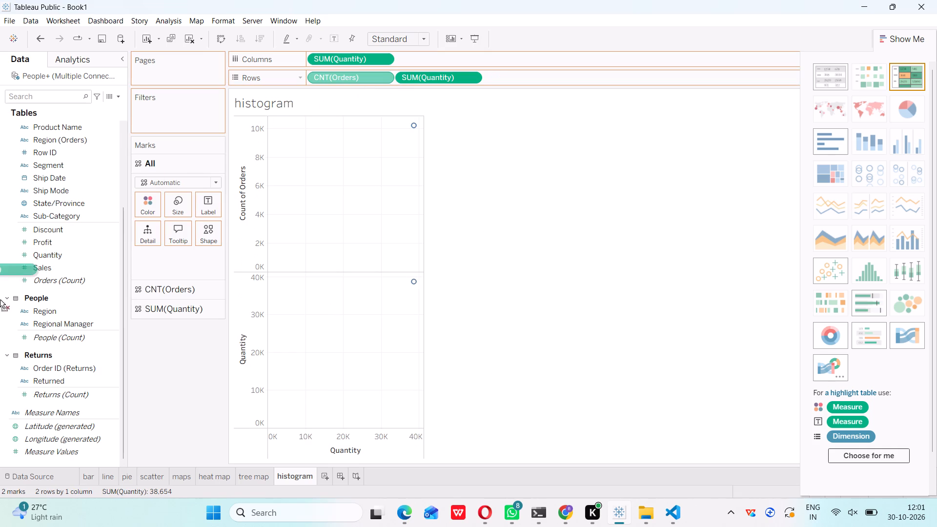
drag(0, 300, 0, 315)
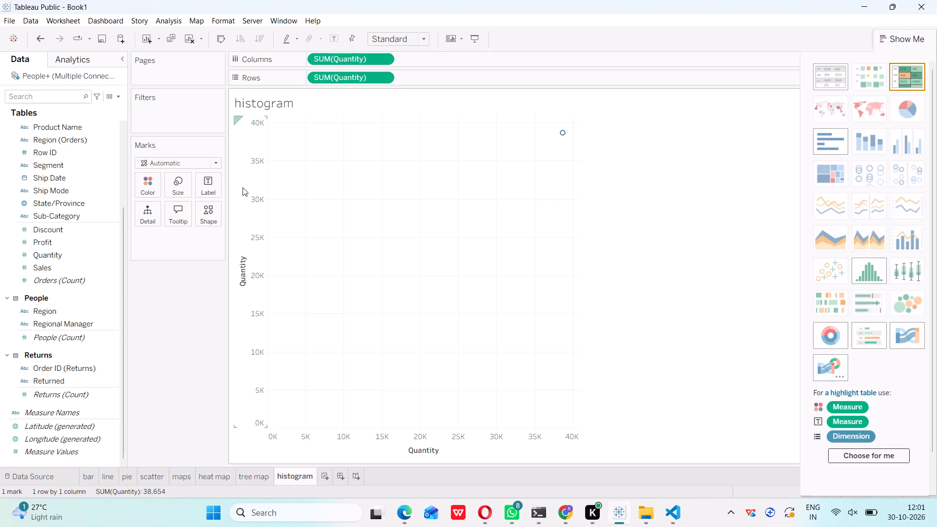
scroll(39, 418, down, 3)
Convert the chart on the histogram sheet to a histogram of Quantity.
click(874, 267)
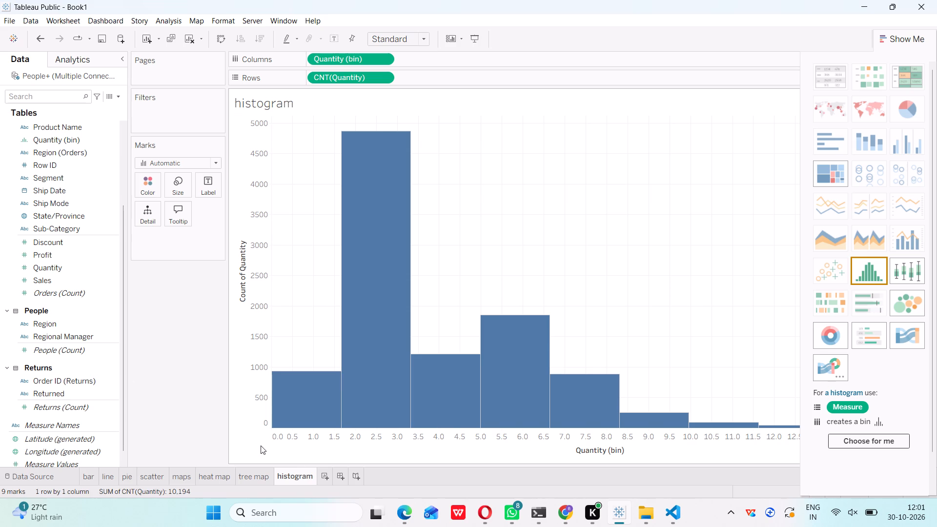
Add a new worksheet after the histogram sheet and rename it box plot.
click(326, 473)
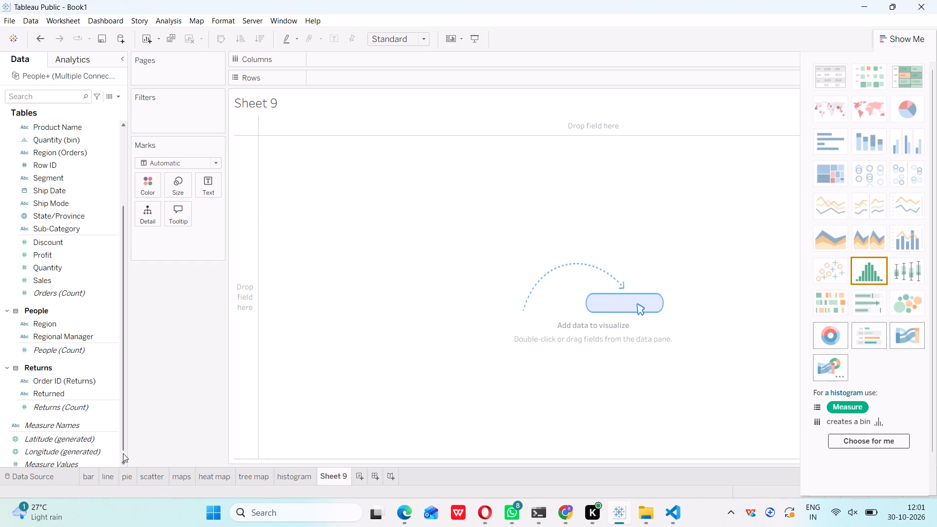
right_click(332, 479)
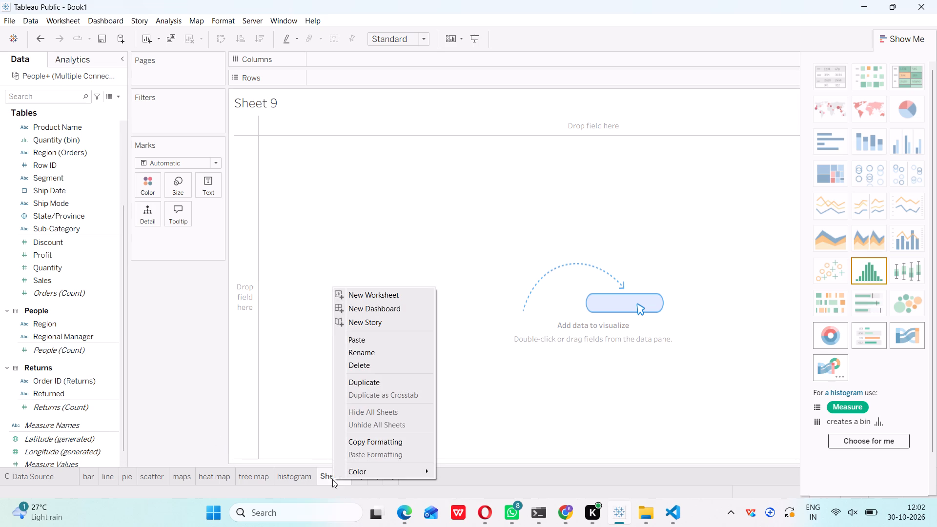
click(368, 356)
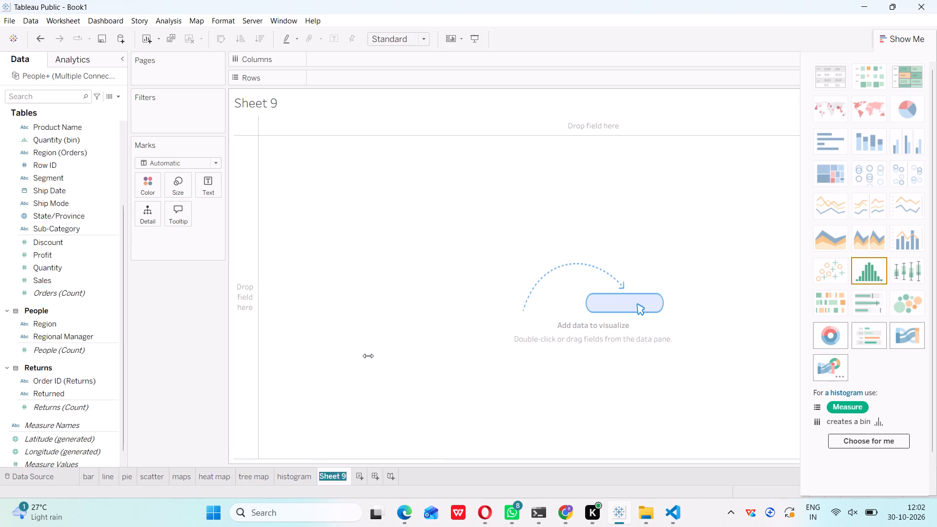
key(BackSpace)
text(box plot)
key(Return)
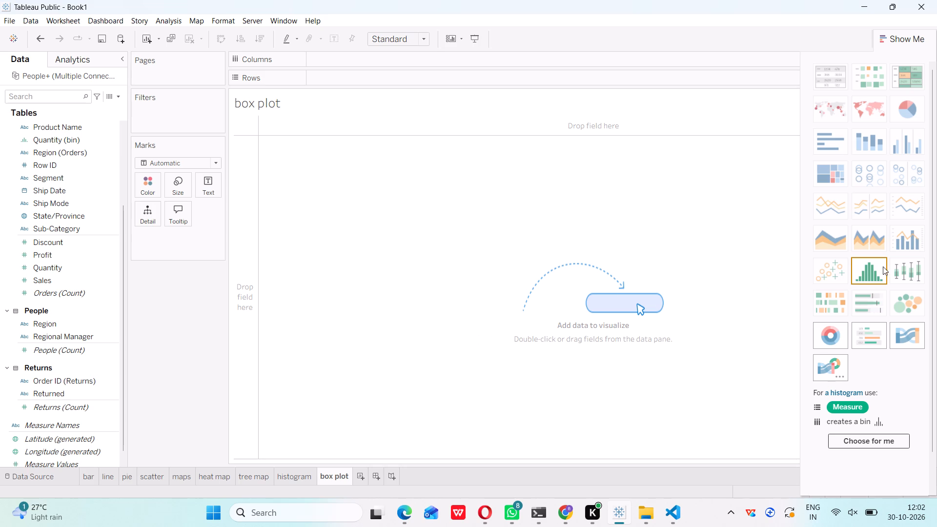
Generate a box-and-whisker plot with automatically chosen fields on the box plot sheet.
click(917, 284)
click(893, 441)
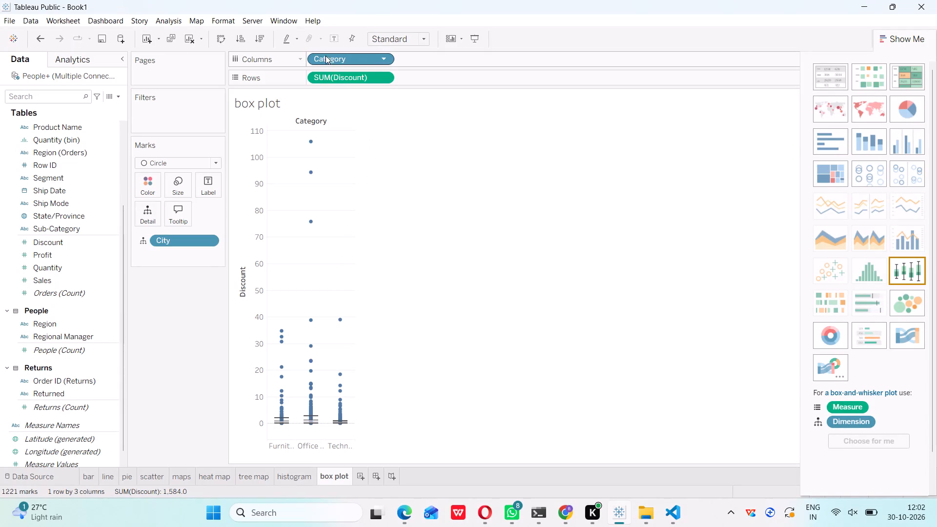
Remove Category from the columns of the box plot sheet and replace Discount on its rows with Profit.
drag(329, 56, 0, 321)
drag(345, 78, 33, 325)
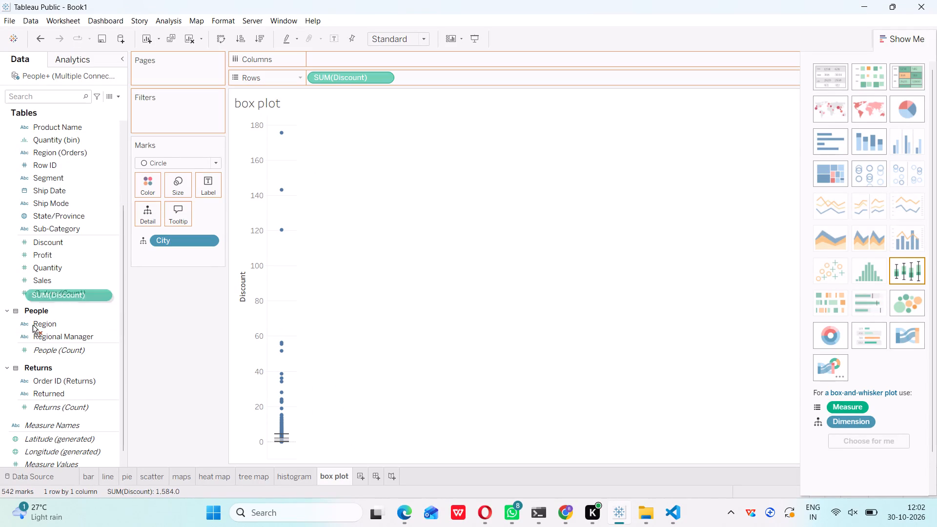
drag(33, 325, 29, 328)
scroll(37, 310, down, 3)
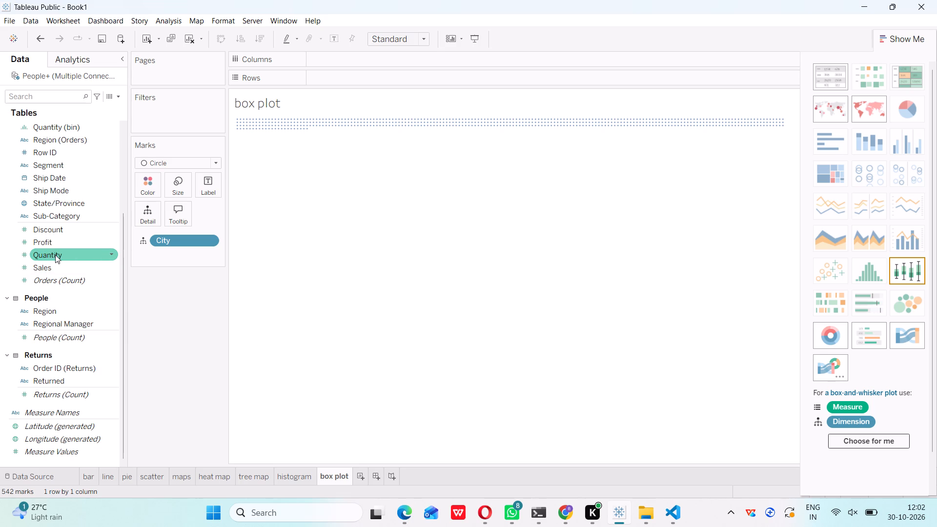
drag(54, 244, 328, 79)
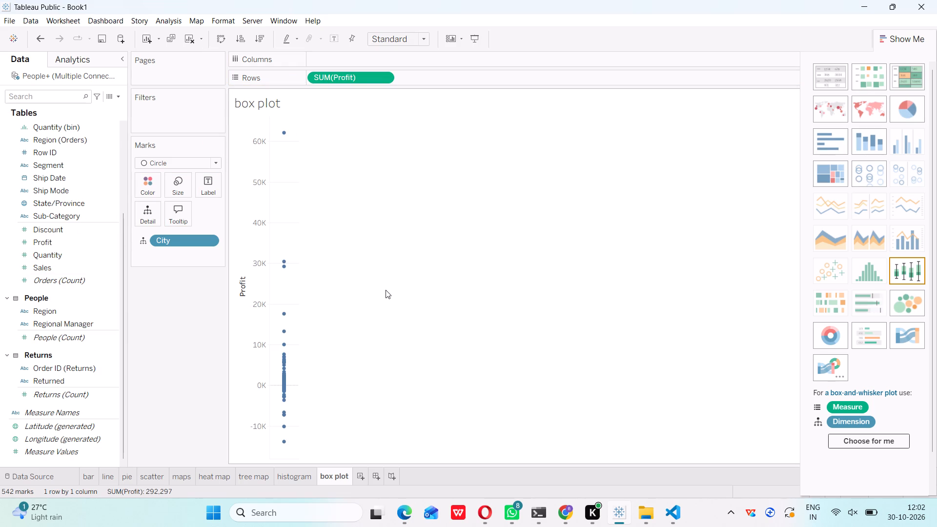
Replace the City detail on the box plot sheet's marks with Region from the People table.
drag(183, 233, 79, 323)
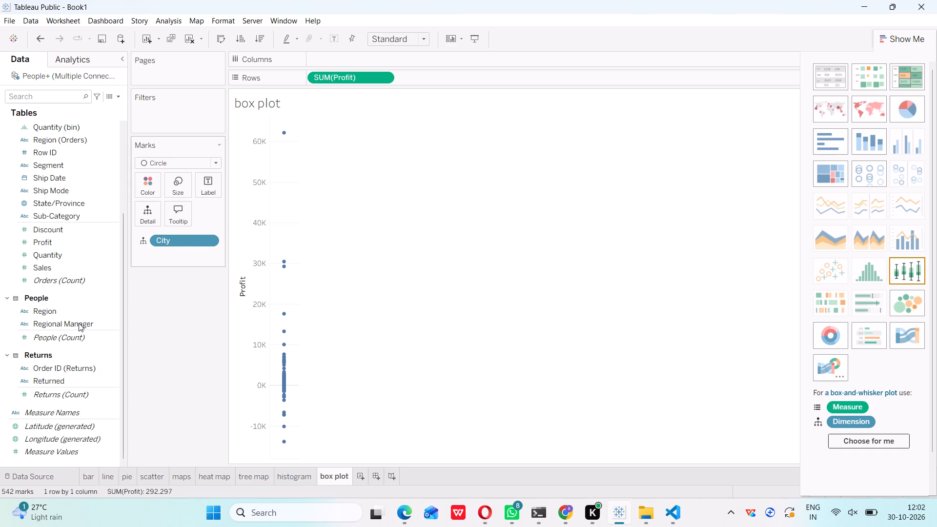
drag(79, 323, 78, 324)
drag(163, 238, 56, 345)
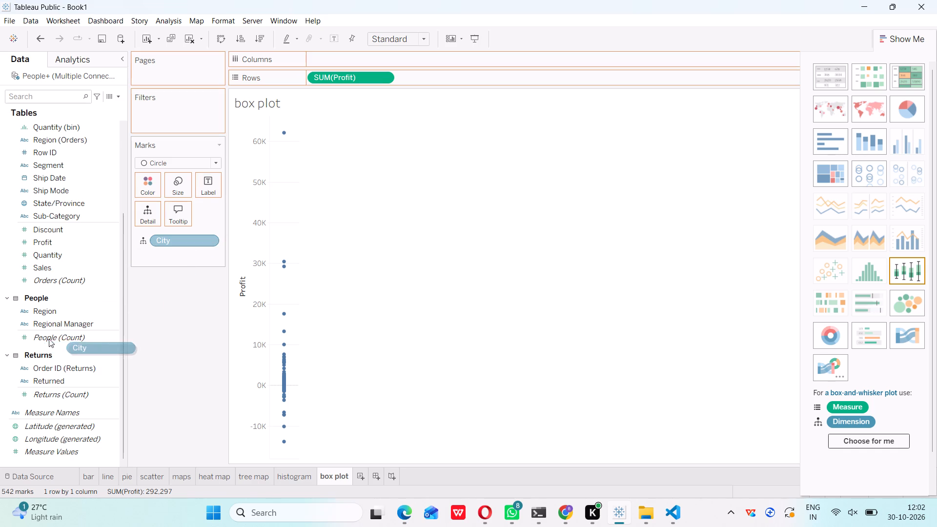
drag(68, 306, 140, 232)
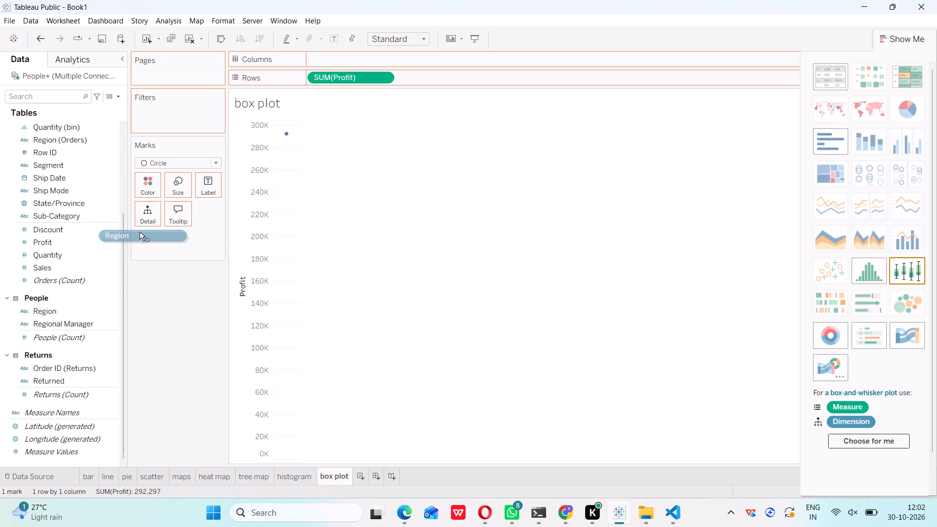
drag(140, 232, 167, 238)
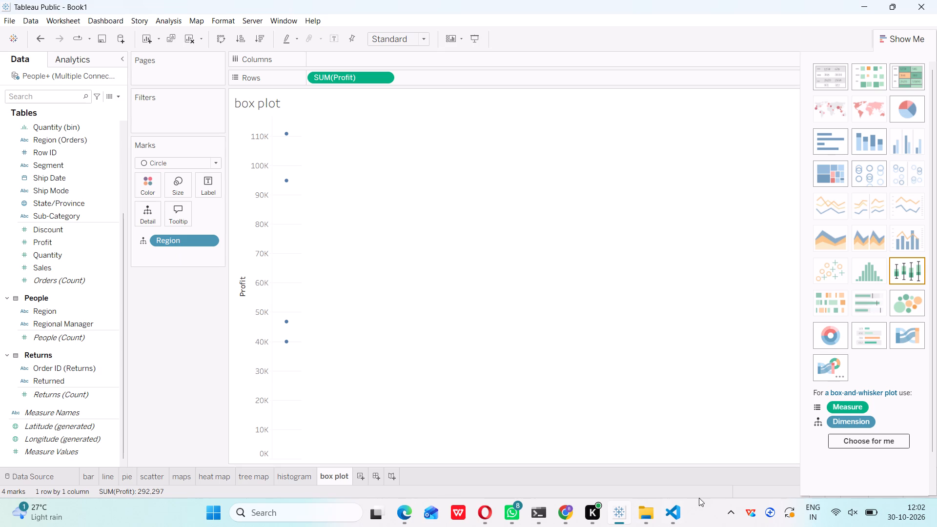
Regenerate the Profit chart as a box-and-whisker plot with automatic field placement and remove Category from its columns.
click(890, 438)
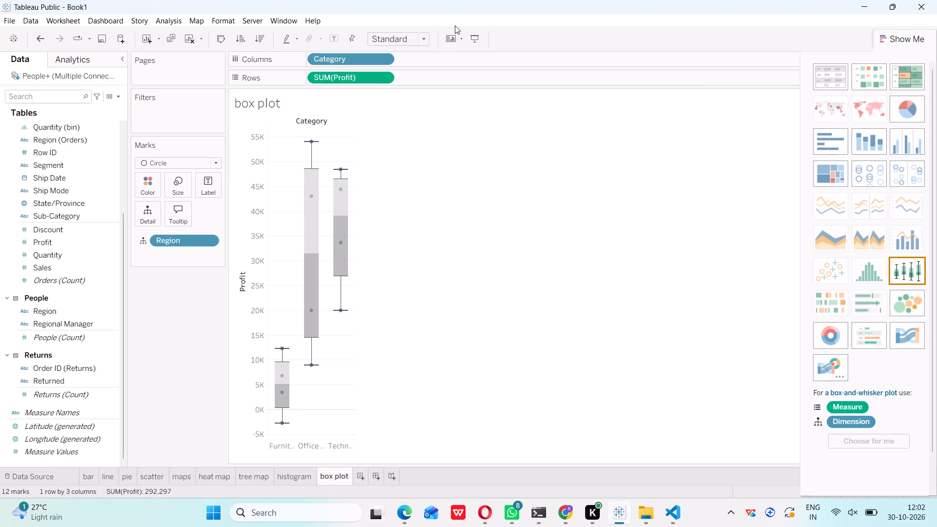
drag(360, 61, 18, 253)
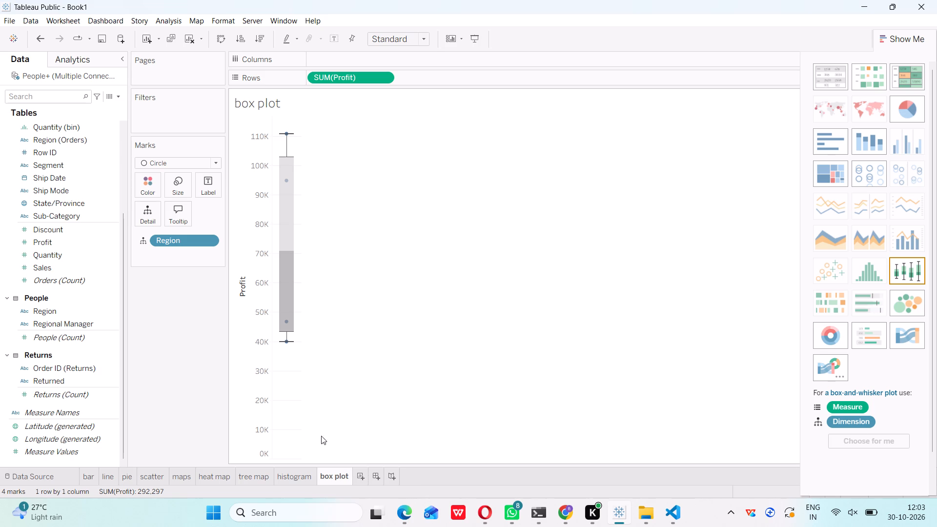
Create a new dashboard and place the bar sheet on it with the line sheet beside it.
click(371, 474)
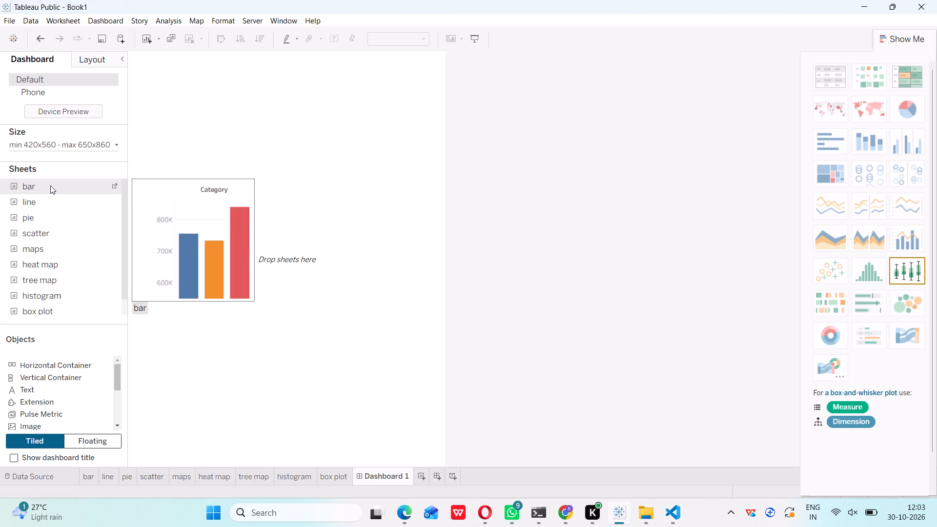
drag(50, 185, 191, 143)
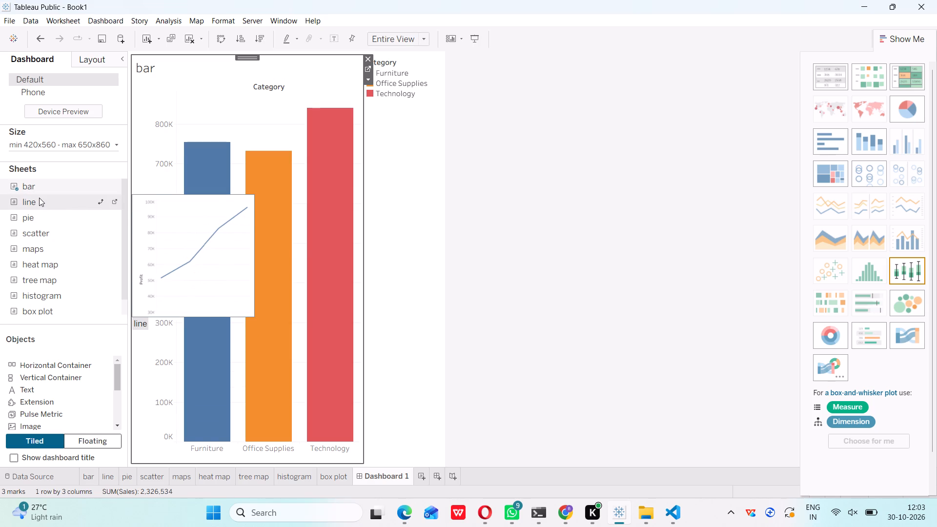
drag(73, 198, 383, 247)
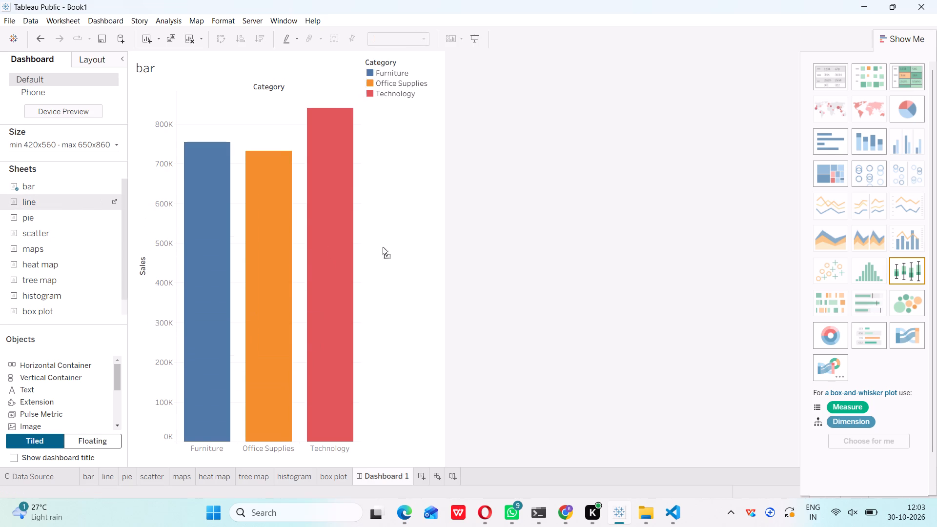
drag(383, 247, 435, 247)
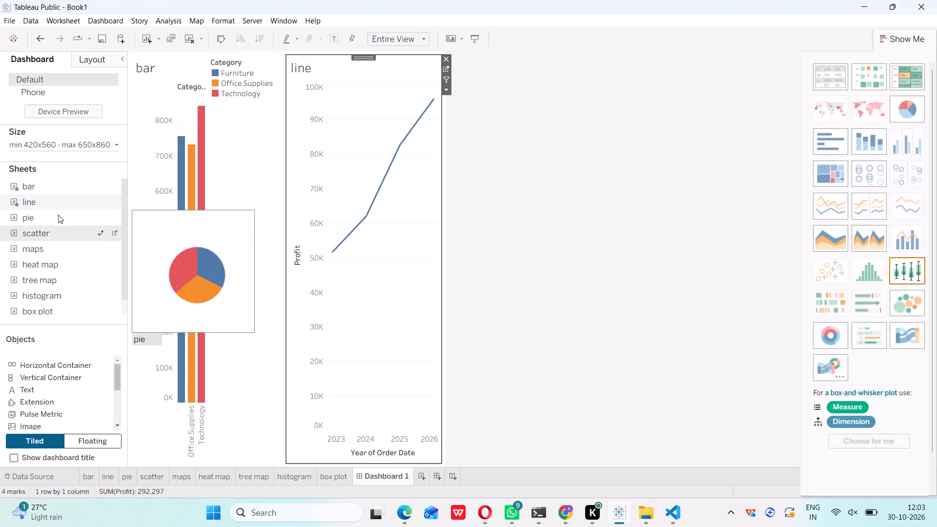
Add the pie sheet below the bar chart and the scatter sheet below the line chart on the dashboard.
drag(57, 213, 518, 238)
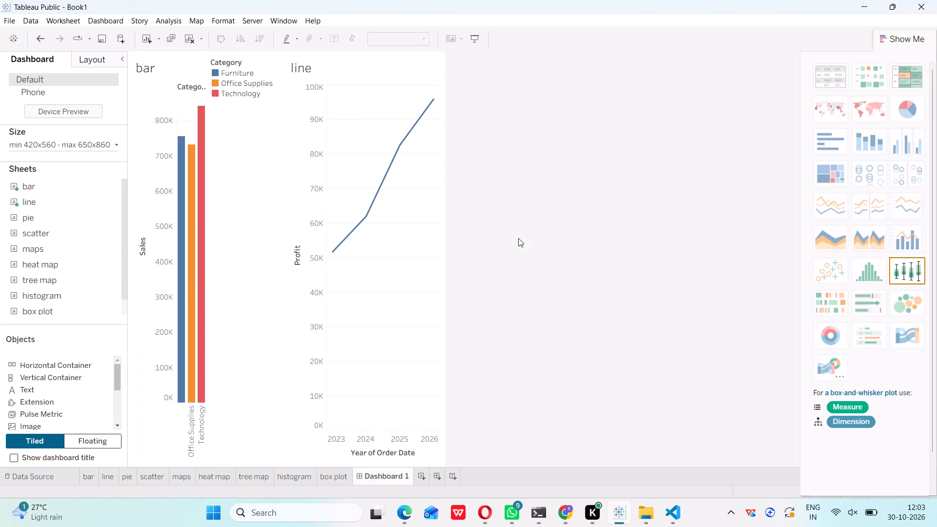
drag(76, 216, 146, 333)
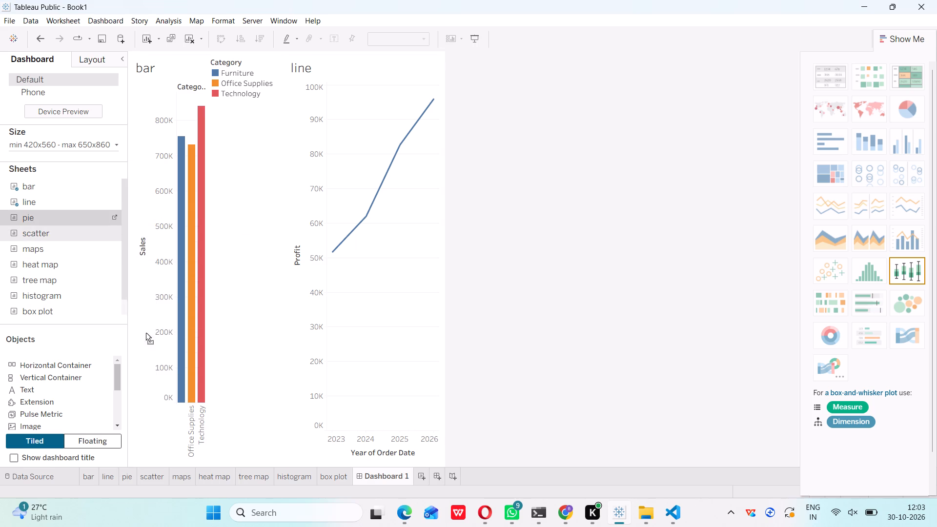
drag(146, 333, 189, 385)
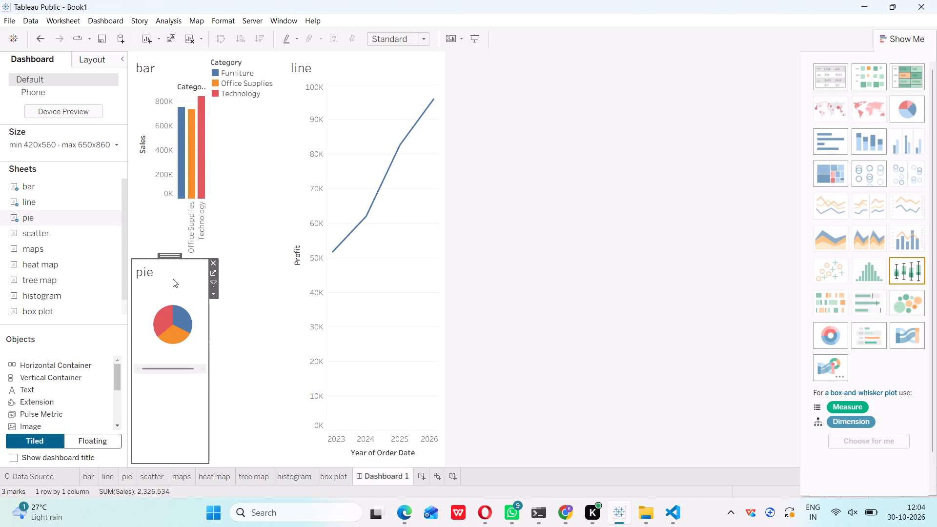
drag(51, 233, 91, 259)
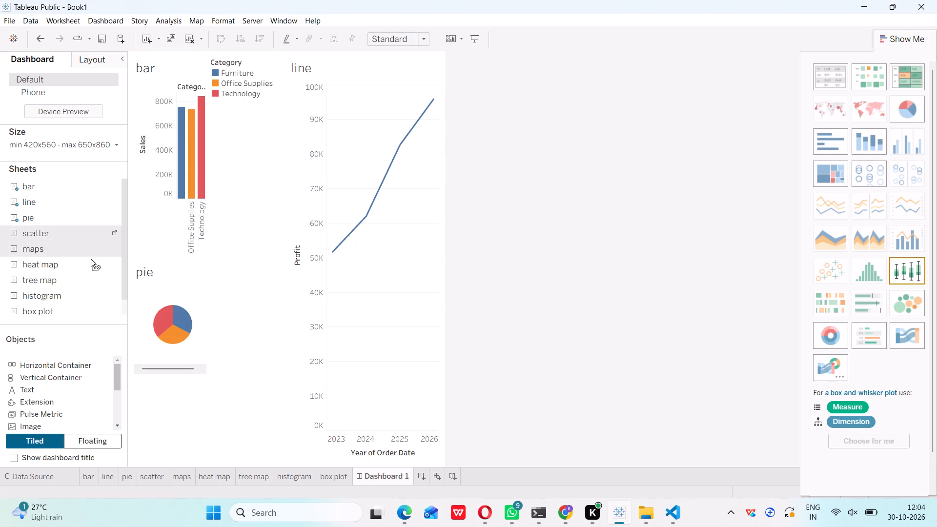
drag(91, 259, 350, 331)
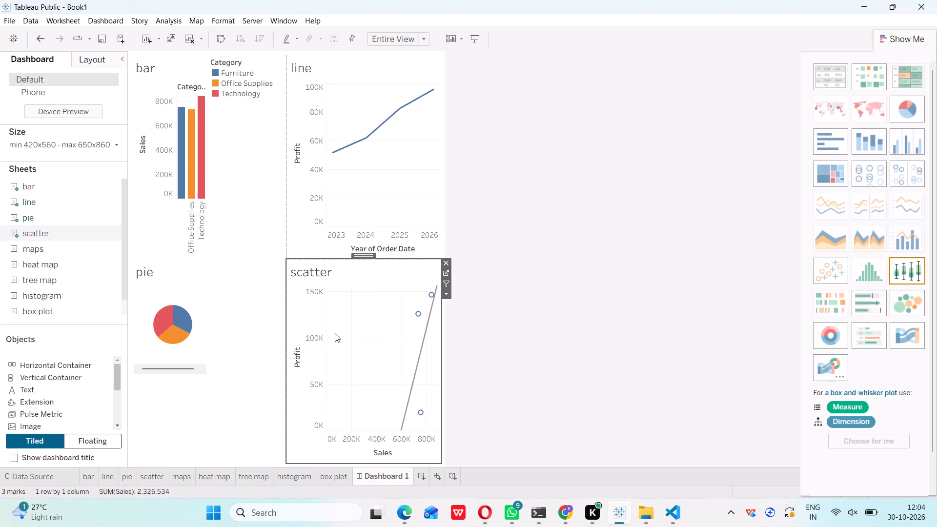
Widen the bar and pie charts on the dashboard toward the line and scatter charts, and try adjusting the pie chart's height.
click(185, 350)
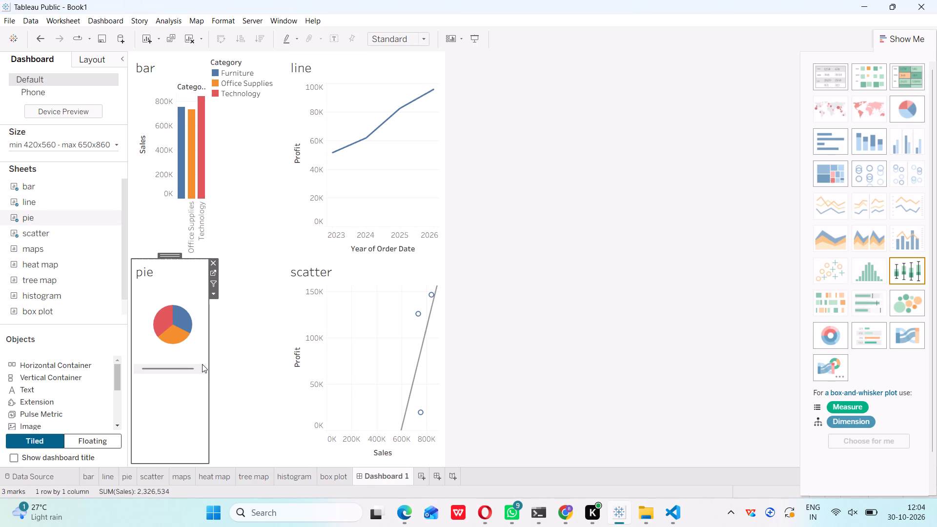
drag(208, 367, 247, 380)
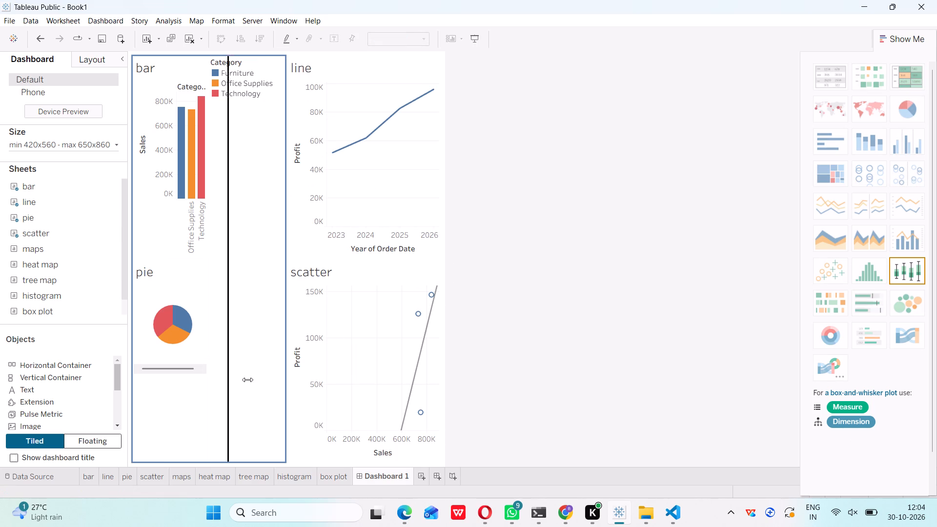
drag(247, 380, 261, 386)
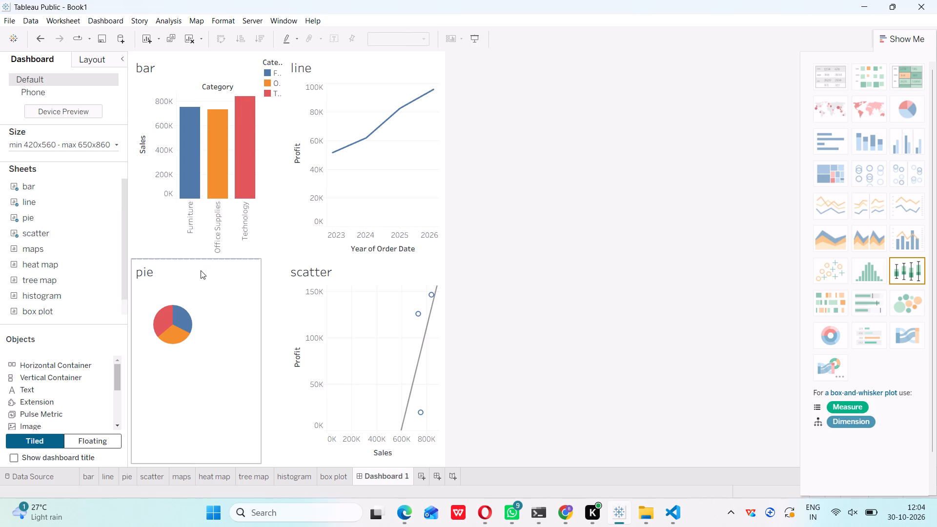
drag(197, 260, 203, 282)
drag(203, 282, 205, 289)
drag(259, 321, 290, 327)
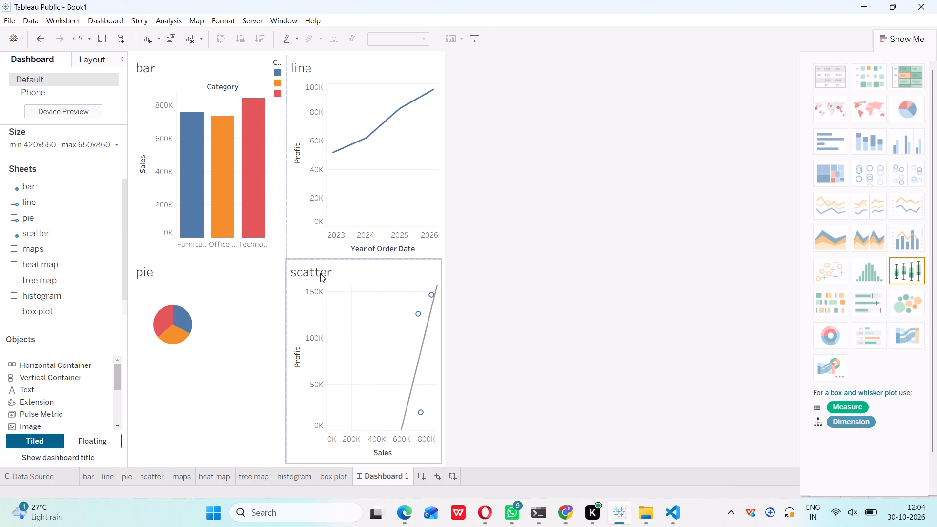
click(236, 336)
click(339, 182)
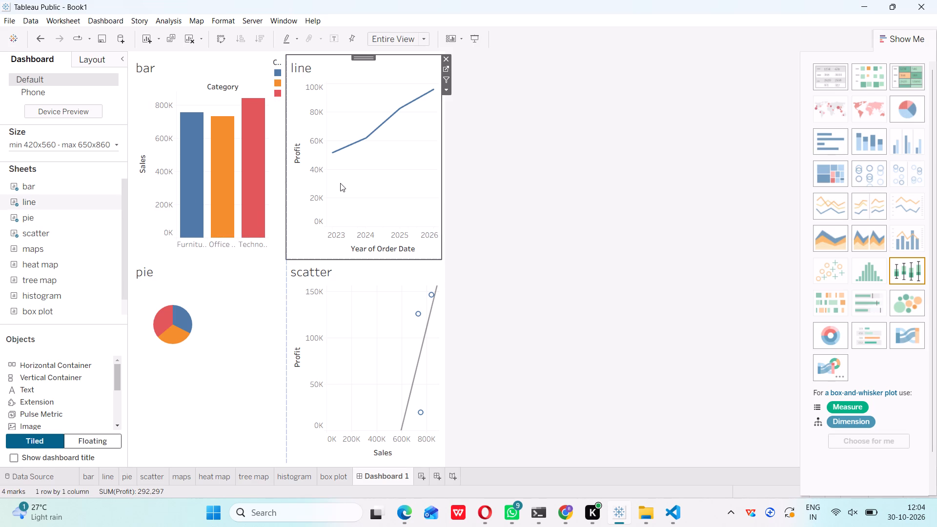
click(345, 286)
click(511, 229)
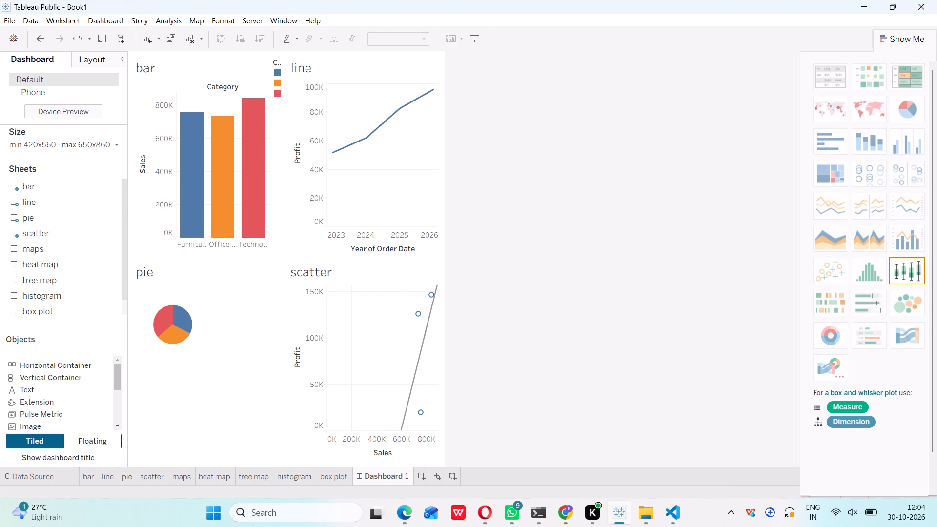
Open the bar worksheet from the dashboard.
click(90, 473)
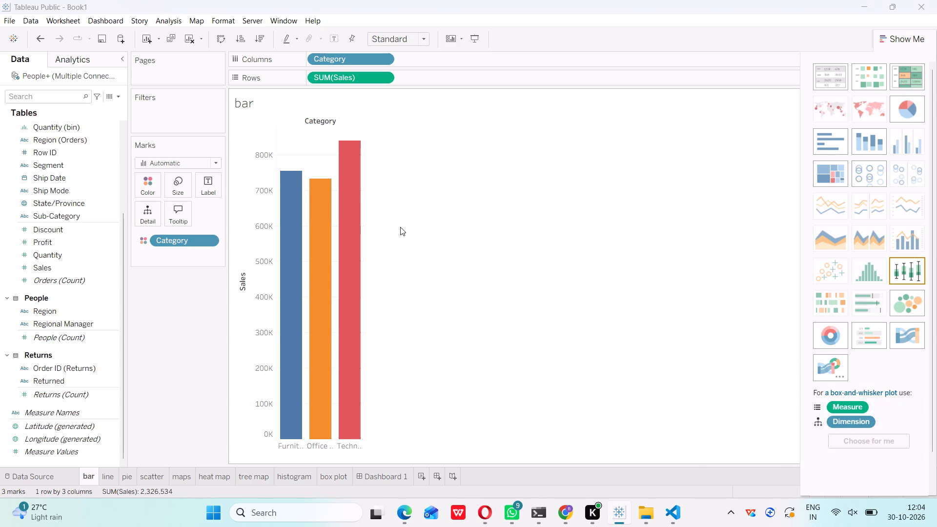
Switch to Visual Studio Code and check the progress of the model training run in the terminal.
click(438, 157)
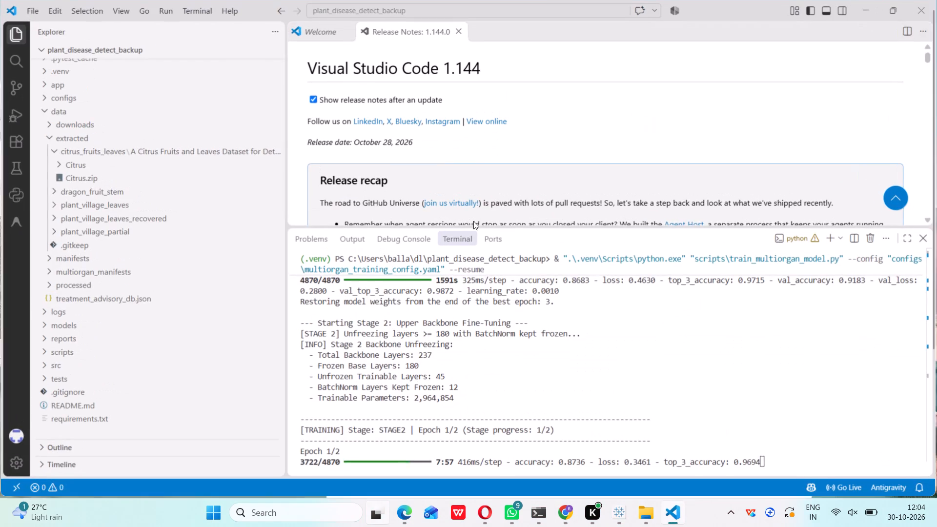
scroll(602, 384, down, 2)
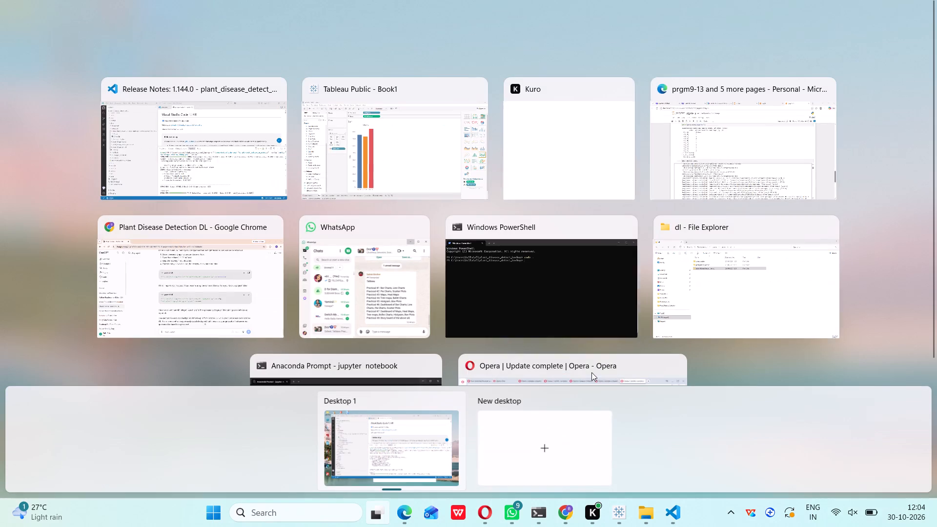
Switch back to Tableau and examine the charts on the bar and line sheets.
click(368, 183)
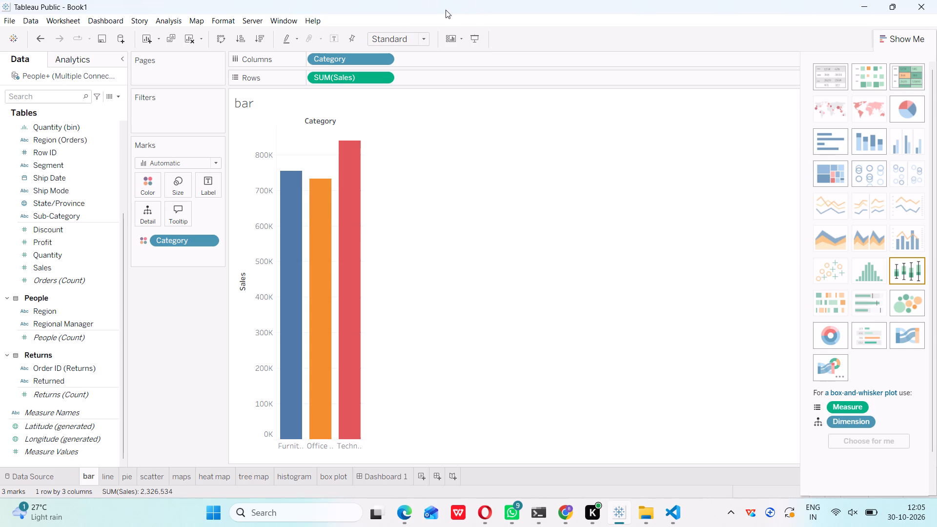
scroll(416, 331, down, 1)
click(109, 480)
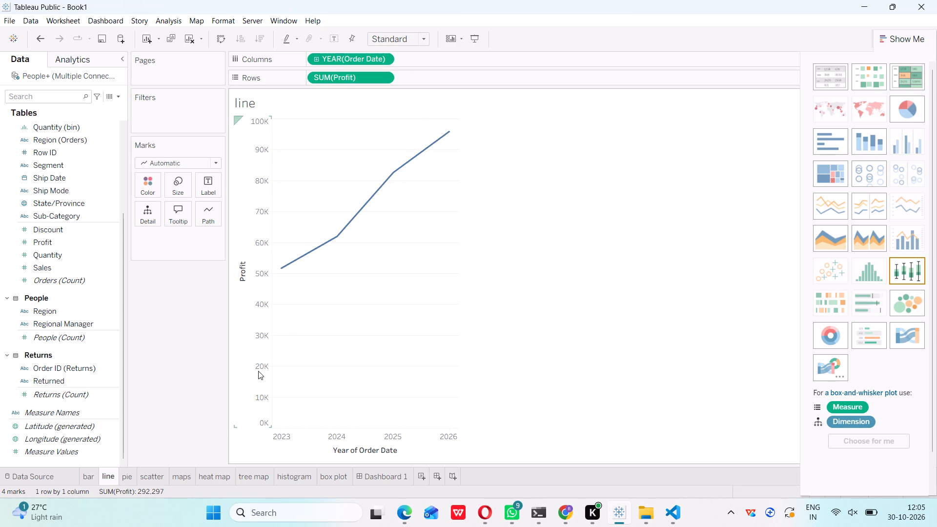
ctrl+scroll(349, 290, up, 2)
ctrl+scroll(349, 290, down, 6)
ctrl+scroll(349, 290, up, 7)
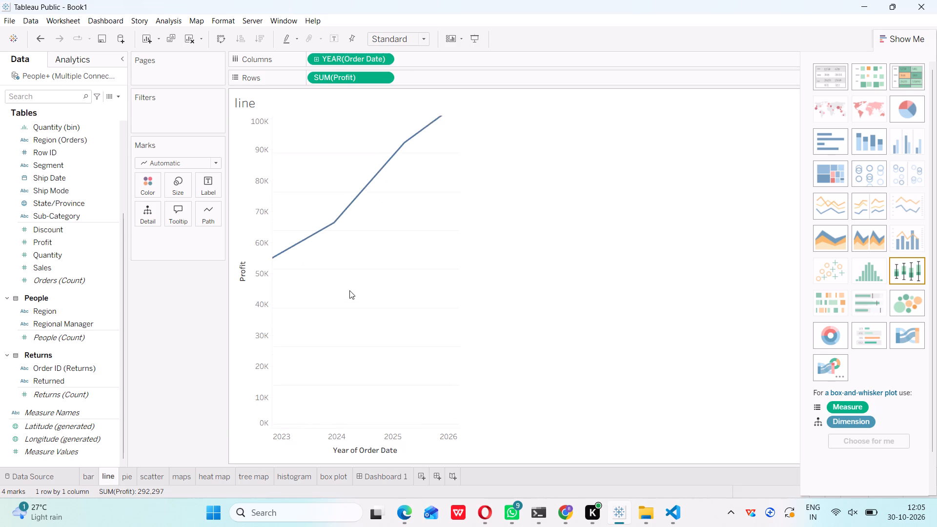
ctrl+scroll(349, 290, up, 1)
ctrl+scroll(349, 290, down, 2)
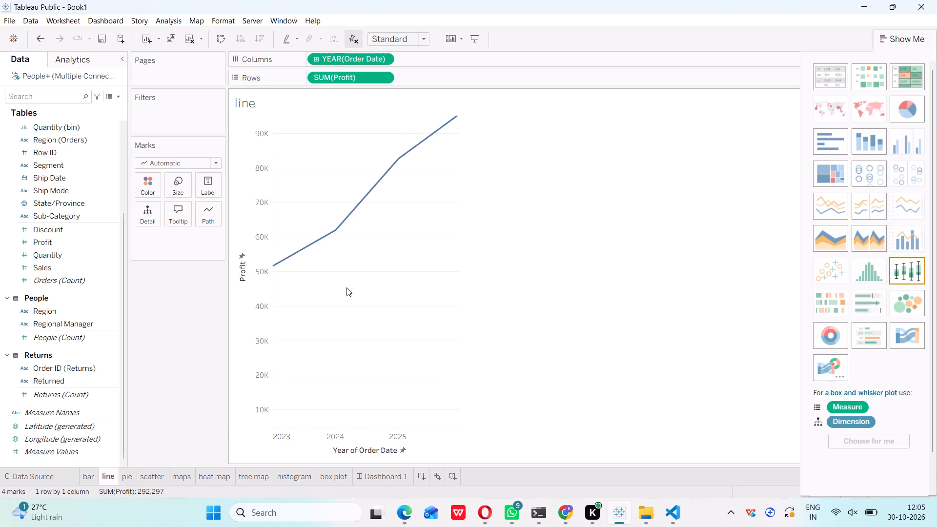
ctrl+scroll(346, 287, down, 1)
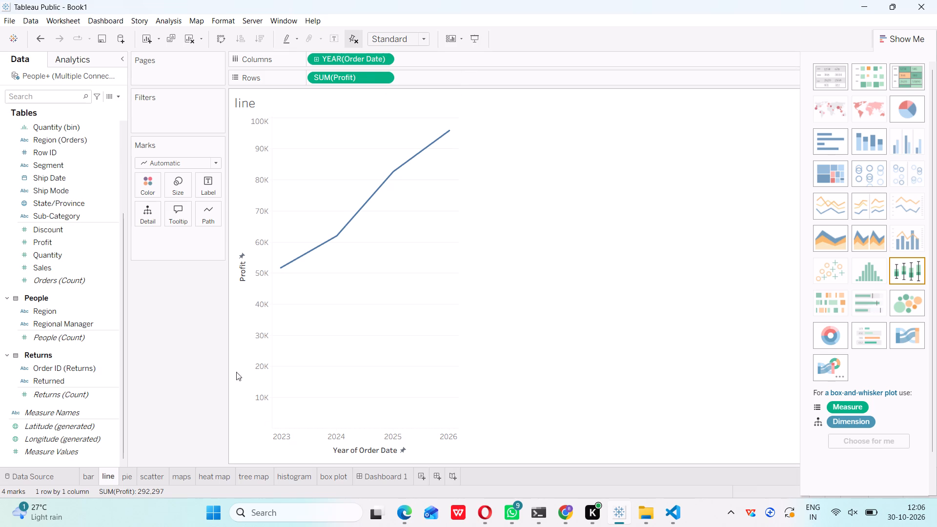
Reapply the suggested scatter plot chart type on the scatter sheet, with Category distinguished by mark shape.
click(128, 471)
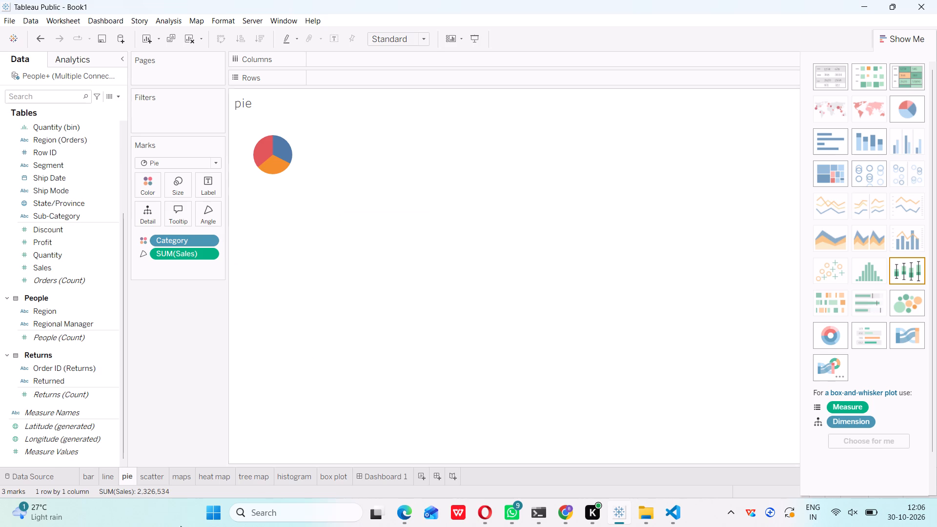
click(153, 473)
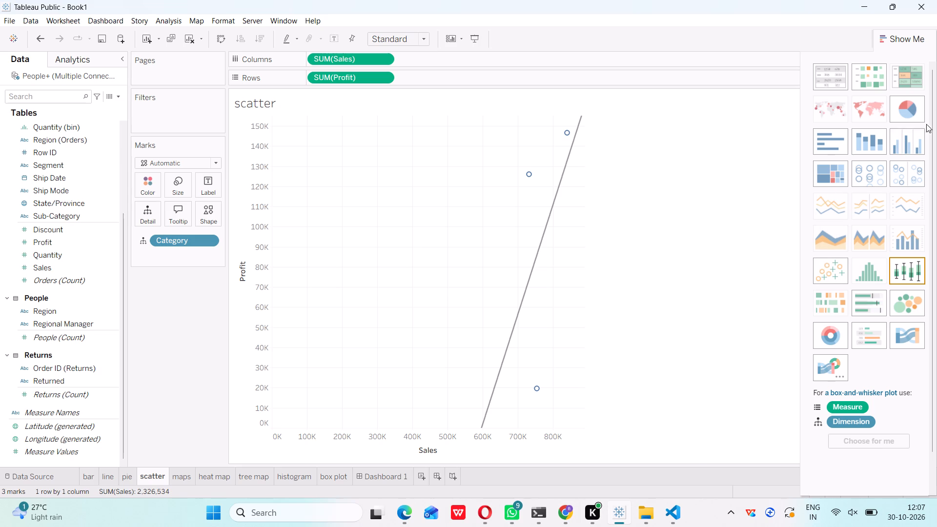
click(828, 274)
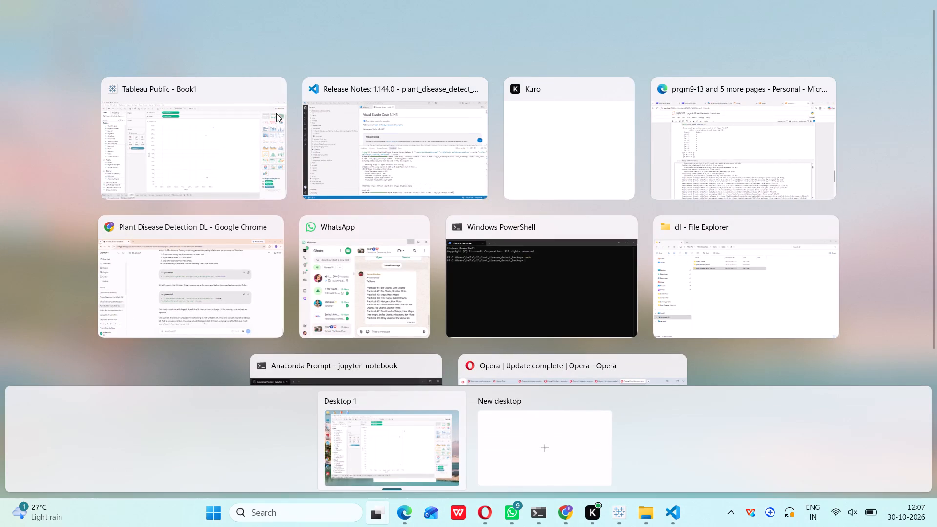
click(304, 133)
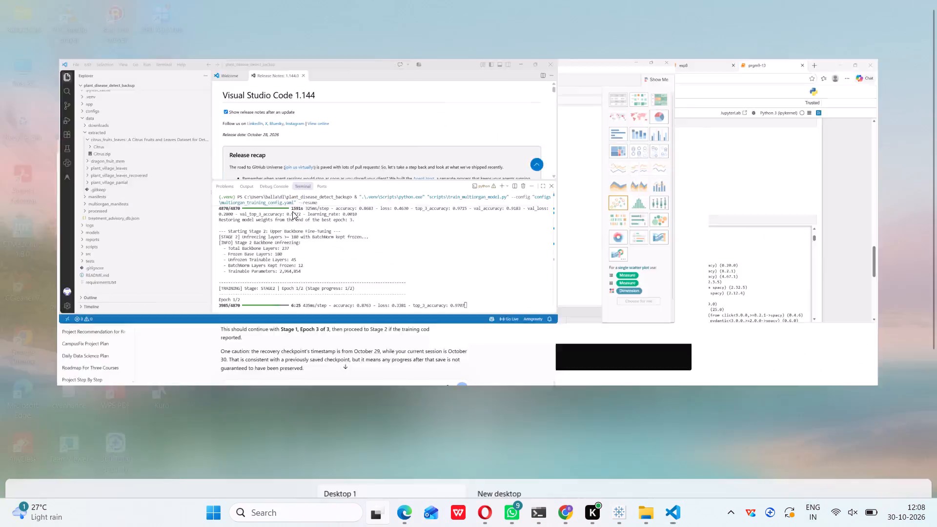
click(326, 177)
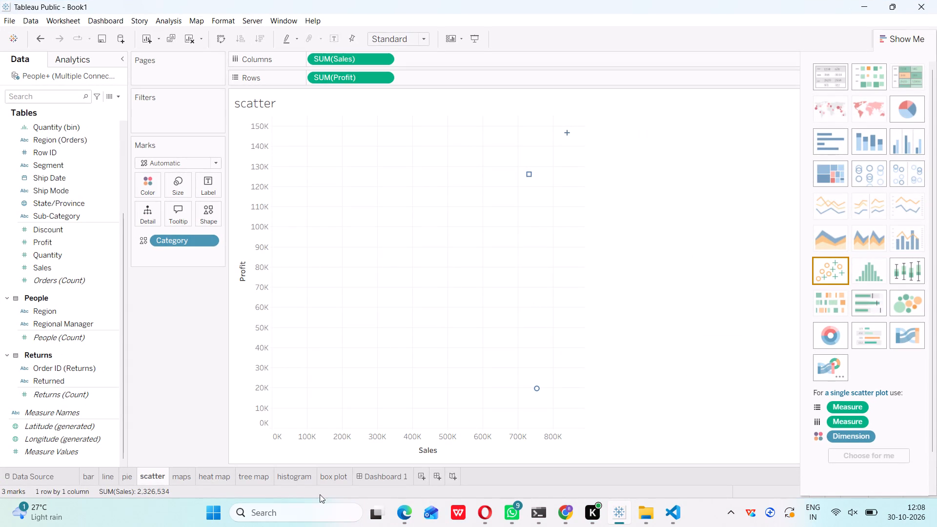
Open the maps sheet to review its map.
click(179, 476)
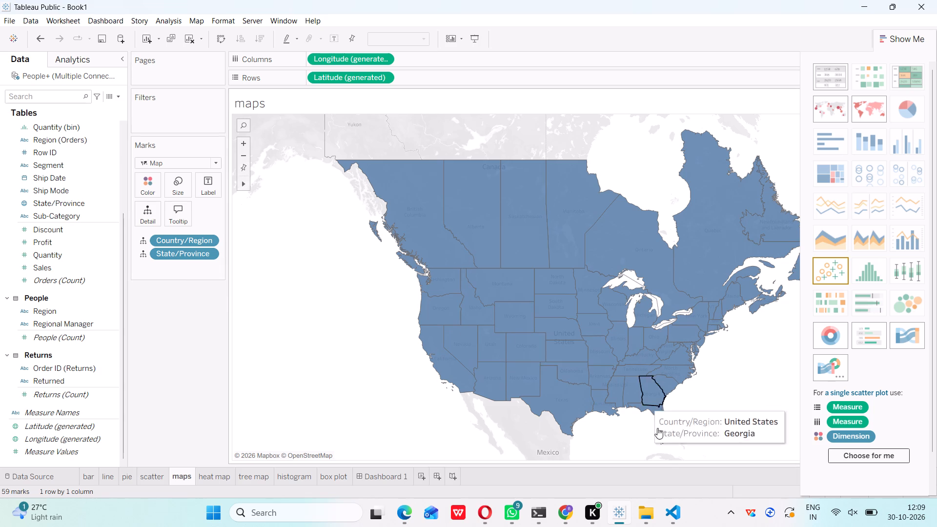
Switch to Visual Studio Code to check the model training progress in the terminal, and return to Tableau.
click(673, 511)
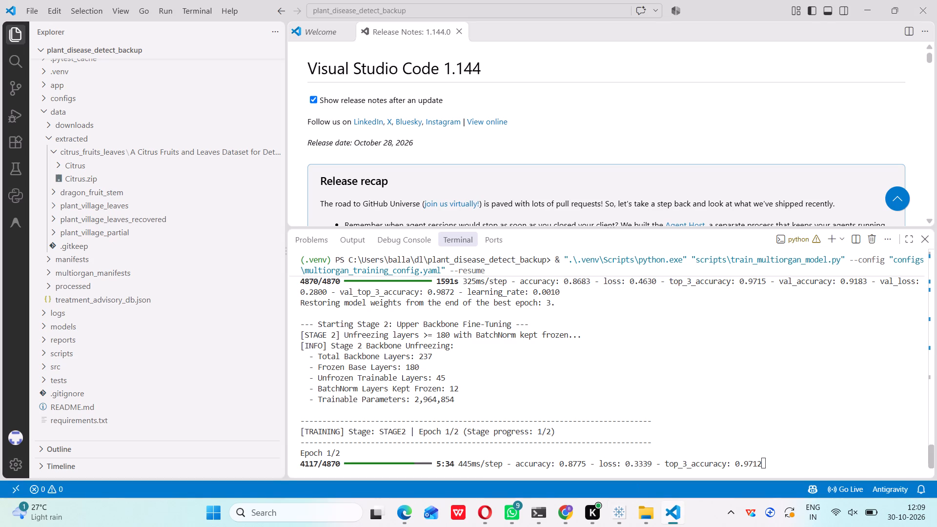
scroll(546, 458, down, 5)
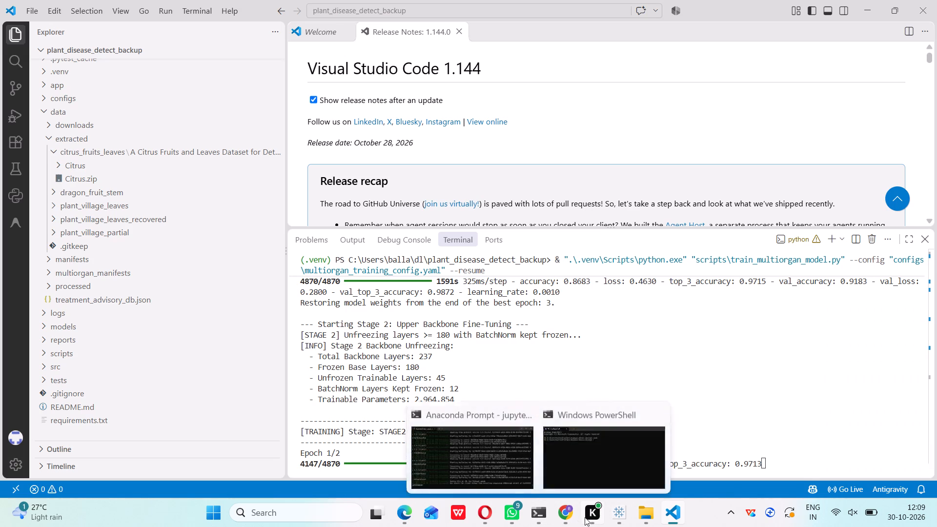
click(612, 517)
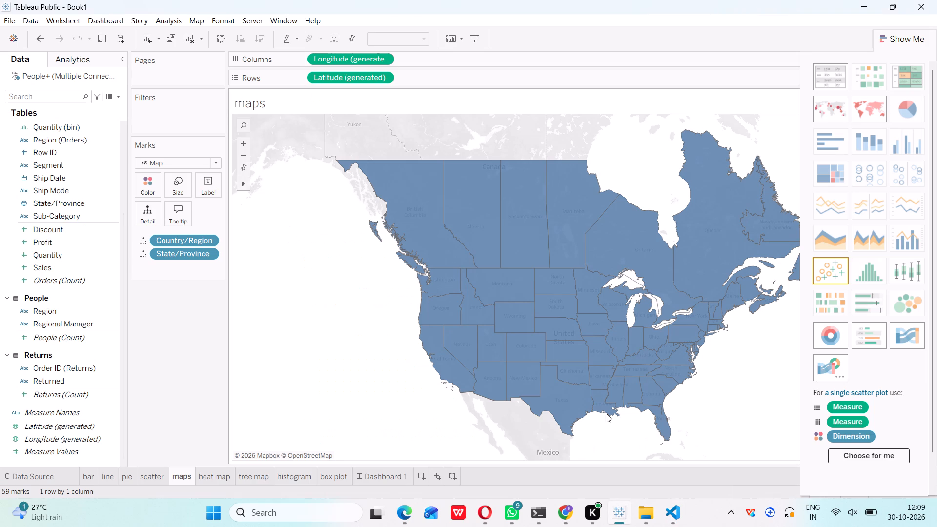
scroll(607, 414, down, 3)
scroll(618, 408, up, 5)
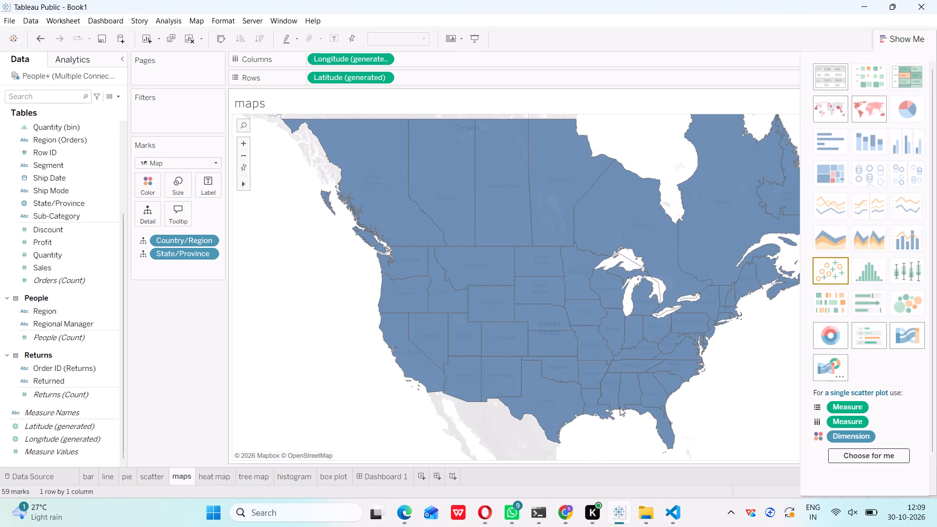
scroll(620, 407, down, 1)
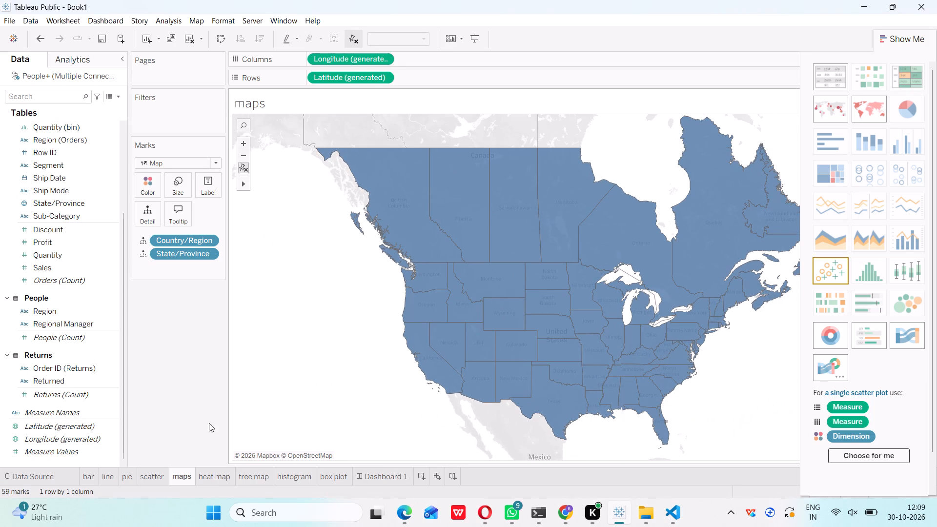